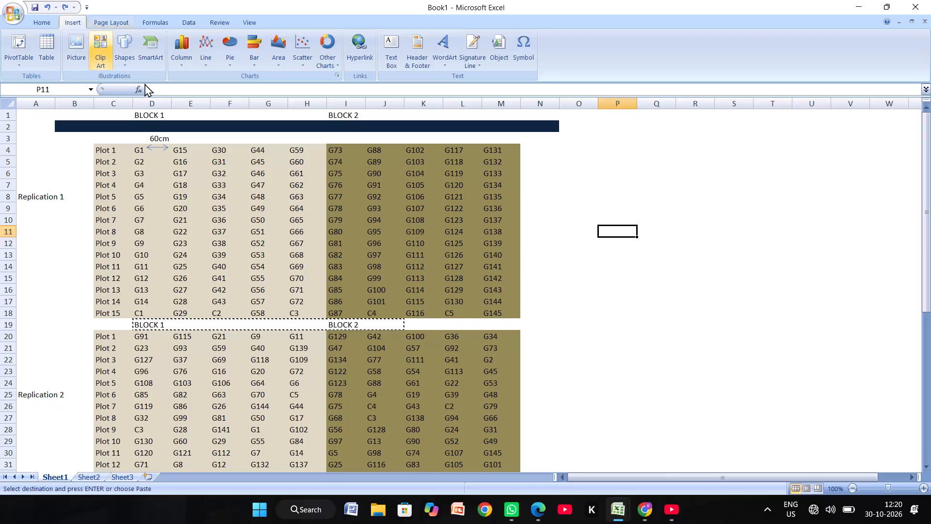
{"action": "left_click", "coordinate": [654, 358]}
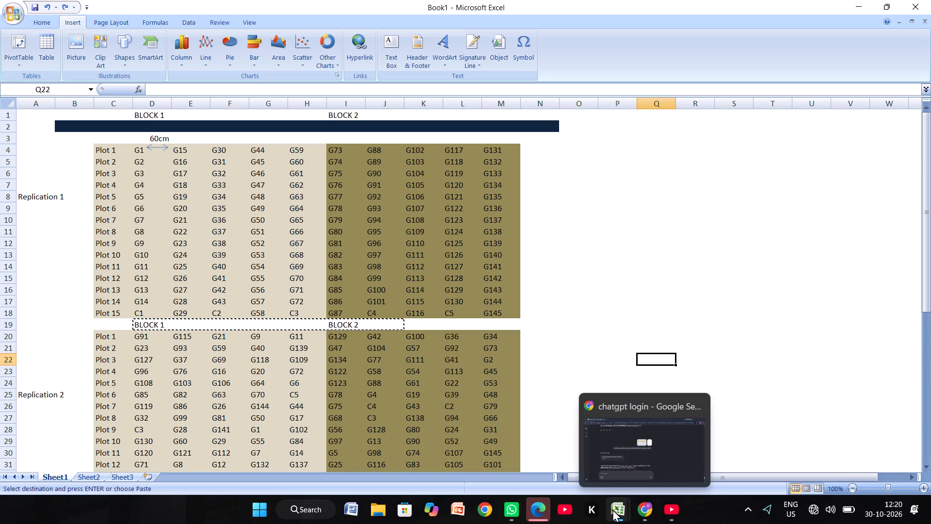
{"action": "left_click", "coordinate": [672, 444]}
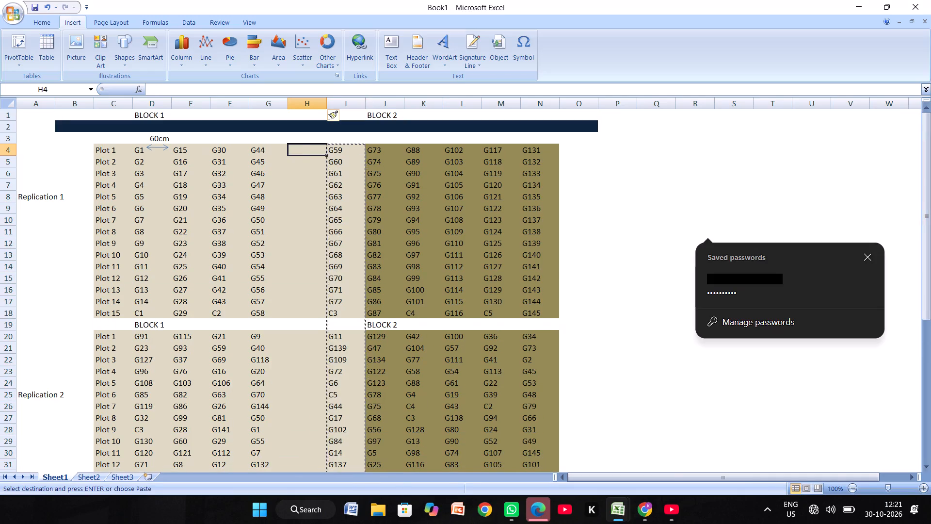
Paste the copied fifth genotype column of Replications 1 and 2 at H4, and clear the originals in I4:I34.
{"action": "key", "text": "ctrl+v"}
{"action": "left_click_drag", "start_coordinate": [343, 146], "coordinate": [340, 523]}
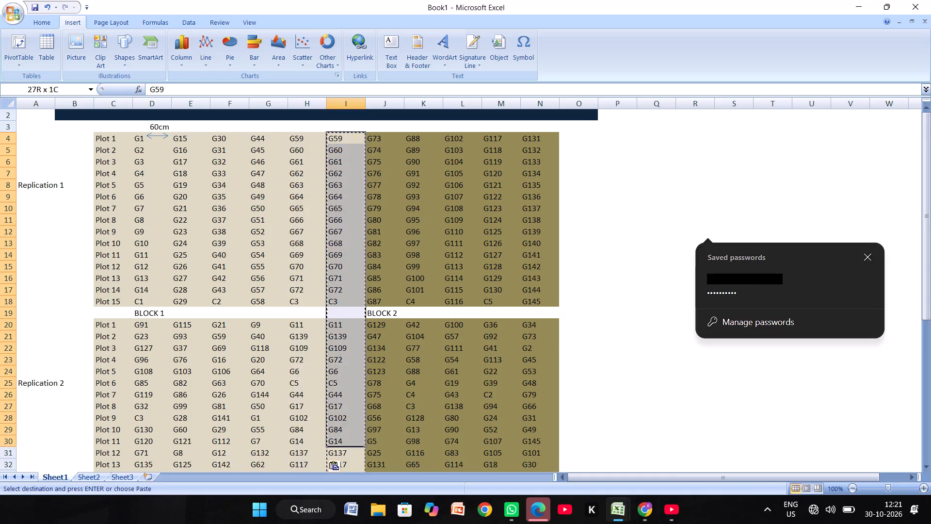
{"action": "left_click_drag", "start_coordinate": [340, 523], "coordinate": [361, 381]}
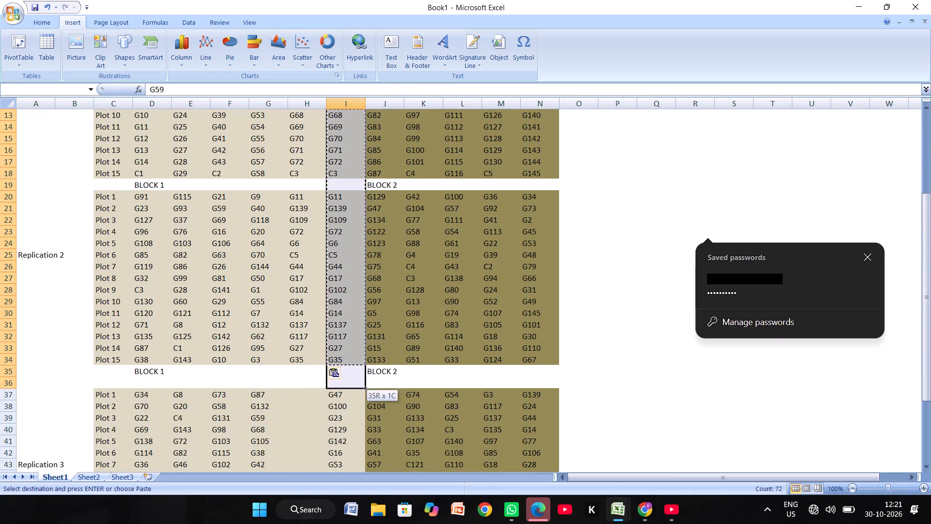
{"action": "left_click_drag", "start_coordinate": [361, 381], "coordinate": [358, 362]}
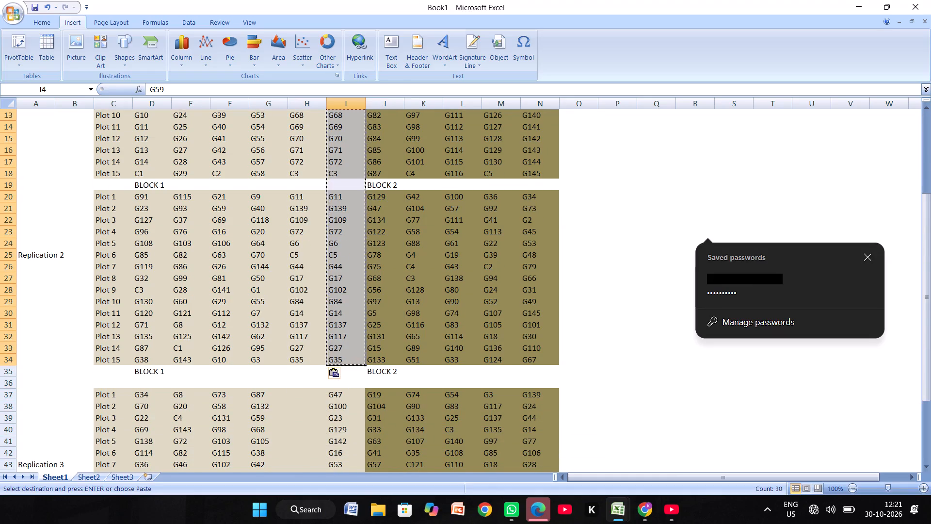
{"action": "key", "text": "Delete"}
Move the Replication 3 entries in I37:I51 one column over to H37:H51, leaving column I empty.
{"action": "left_click_drag", "start_coordinate": [930, 210], "coordinate": [930, 325]}
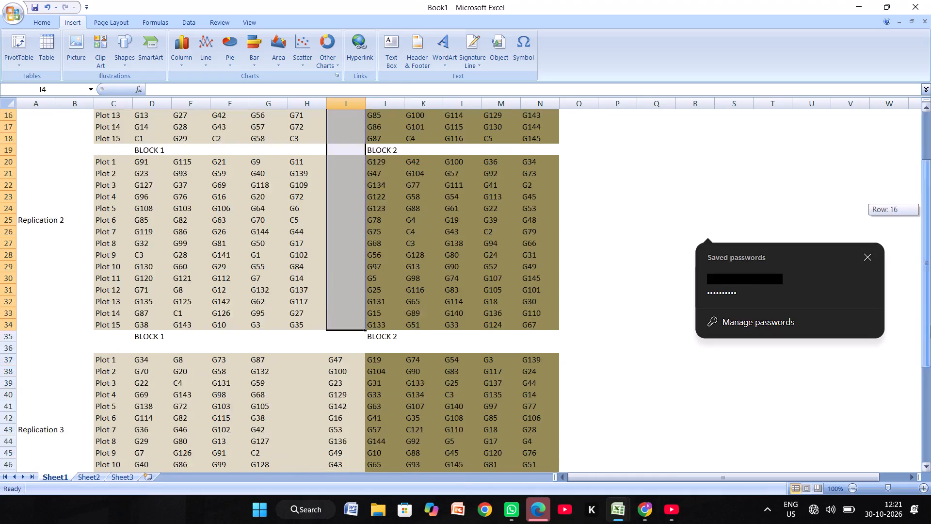
{"action": "left_click_drag", "start_coordinate": [930, 325], "coordinate": [930, 407]}
{"action": "left_click_drag", "start_coordinate": [344, 289], "coordinate": [354, 452]}
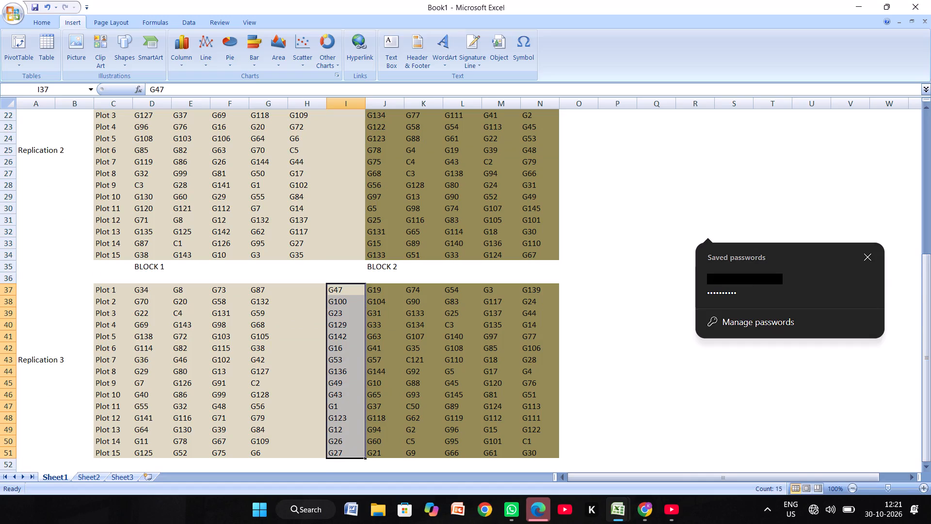
{"action": "key", "text": "ctrl+c"}
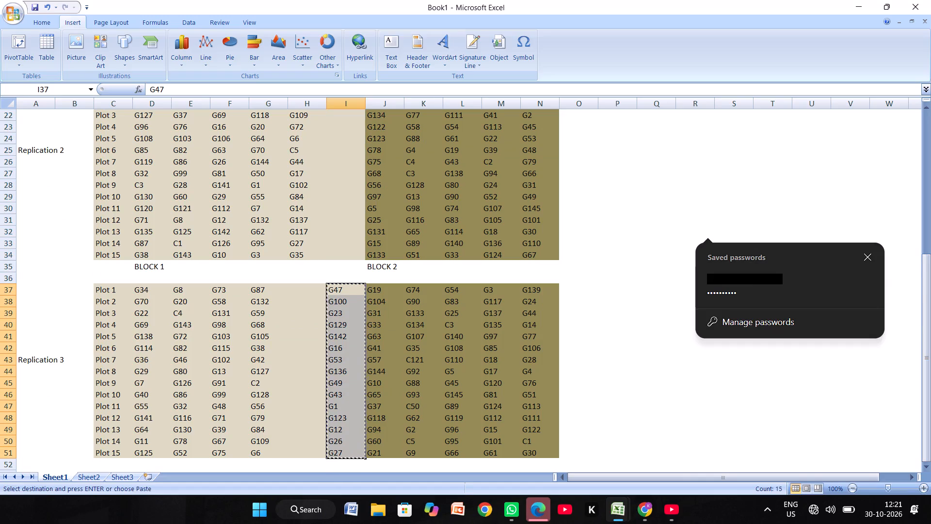
{"action": "left_click", "coordinate": [295, 293]}
{"action": "key", "text": "ctrl+v"}
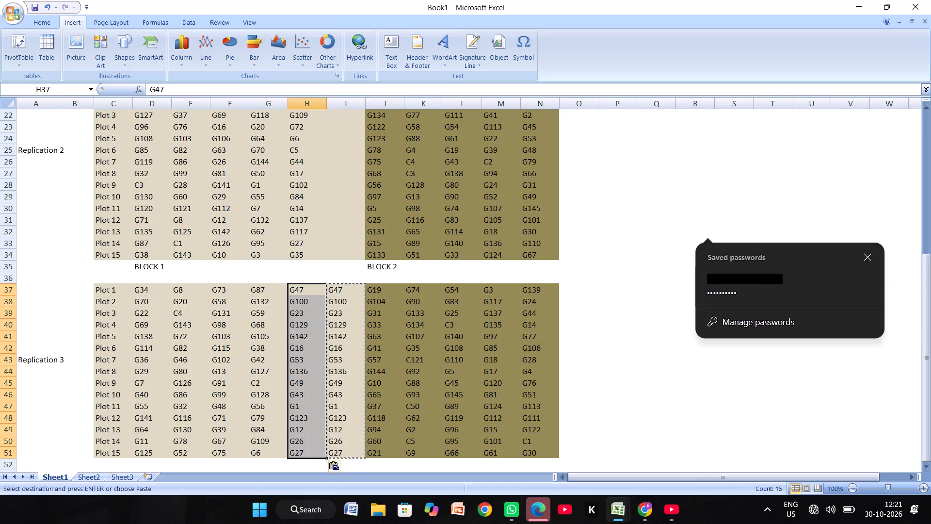
{"action": "left_click_drag", "start_coordinate": [348, 289], "coordinate": [353, 457]}
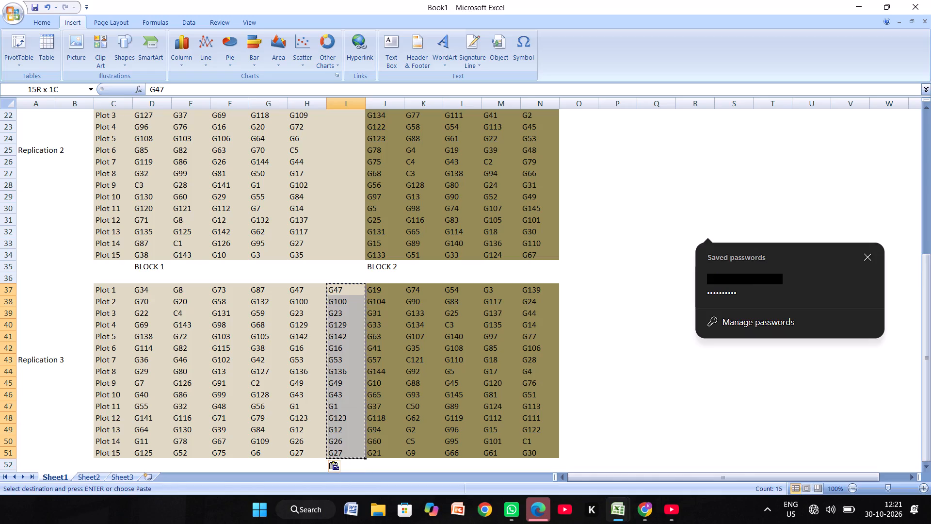
{"action": "left_click_drag", "start_coordinate": [353, 457], "coordinate": [354, 455]}
{"action": "key", "text": "Delete"}
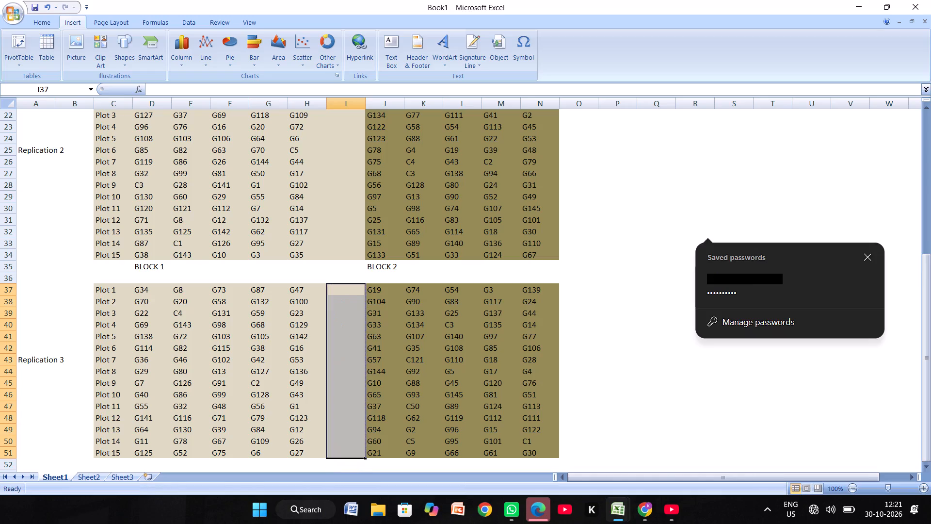
Narrow column H slightly and shrink the empty column I into a slim gap between Block 1 and Block 2.
{"action": "left_click_drag", "start_coordinate": [930, 283], "coordinate": [930, 377]}
{"action": "left_click_drag", "start_coordinate": [930, 377], "coordinate": [930, 289]}
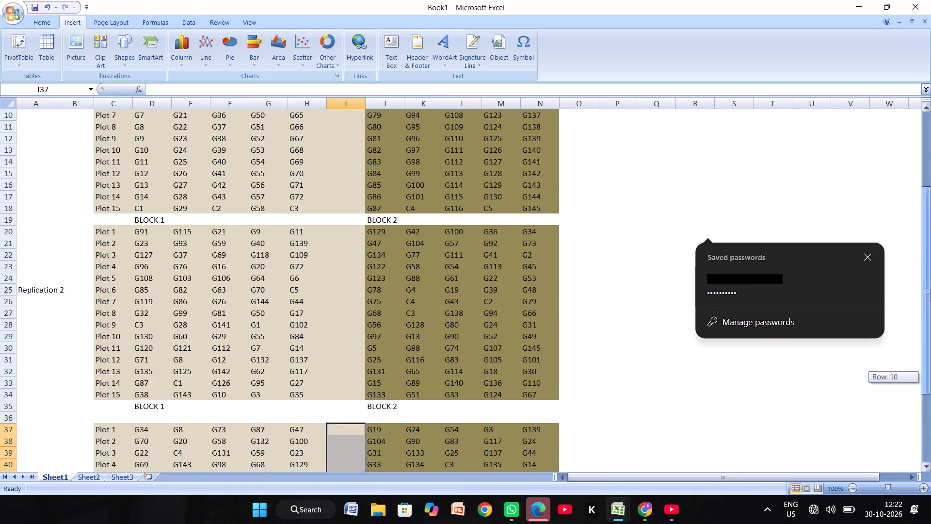
{"action": "left_click_drag", "start_coordinate": [930, 289], "coordinate": [930, 217]}
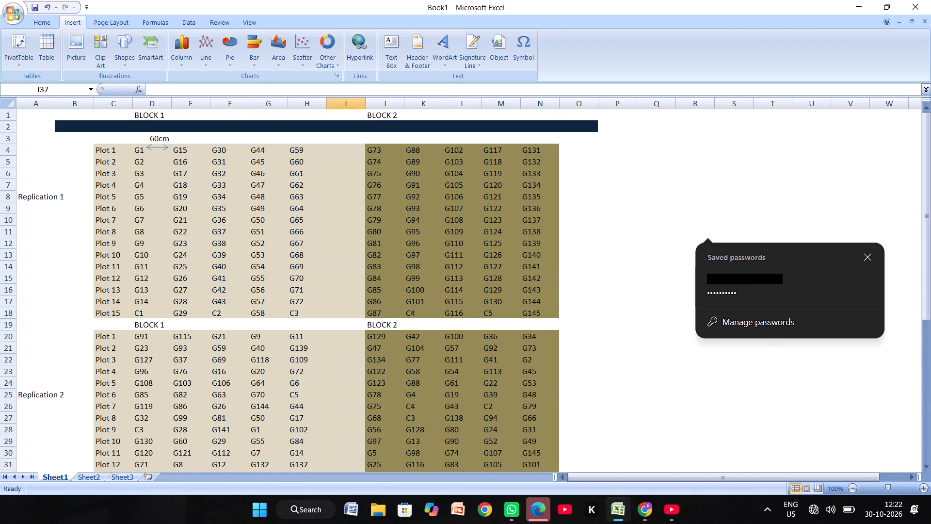
{"action": "left_click_drag", "start_coordinate": [325, 108], "coordinate": [319, 112]}
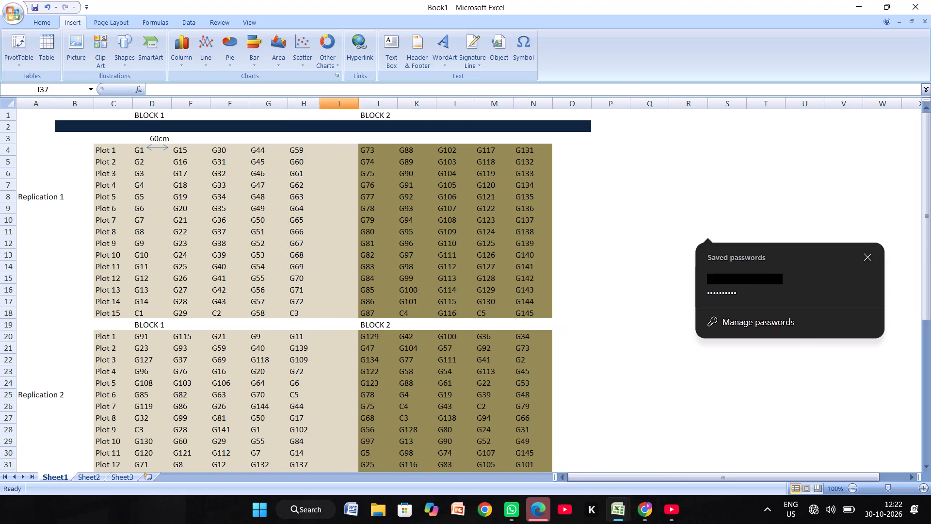
{"action": "left_click_drag", "start_coordinate": [357, 104], "coordinate": [351, 104]}
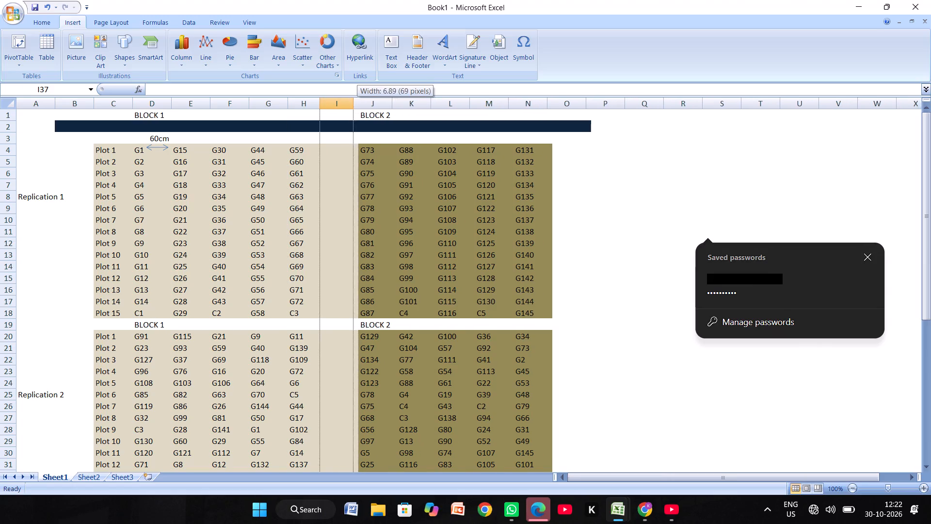
{"action": "left_click_drag", "start_coordinate": [351, 104], "coordinate": [340, 117]}
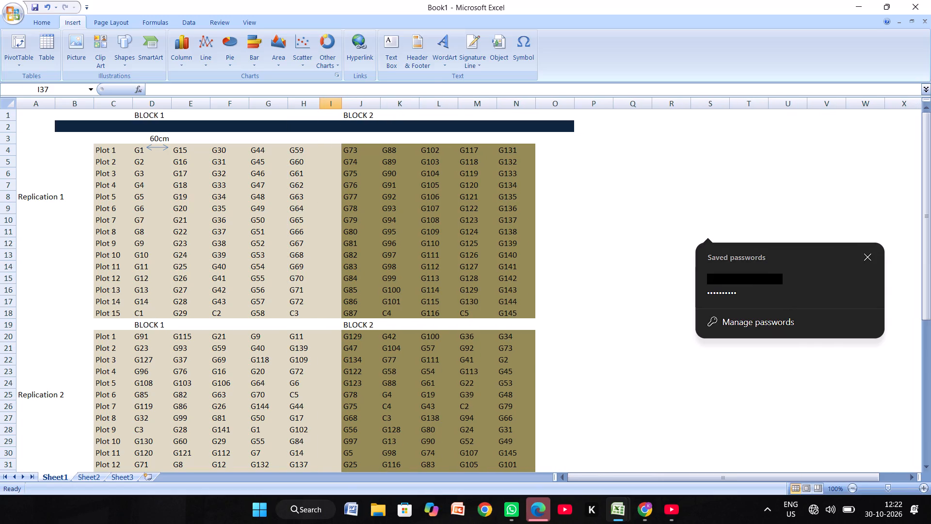
Set the font colour of the whole column I to the pale cream theme colour.
{"action": "double_click", "coordinate": [328, 105]}
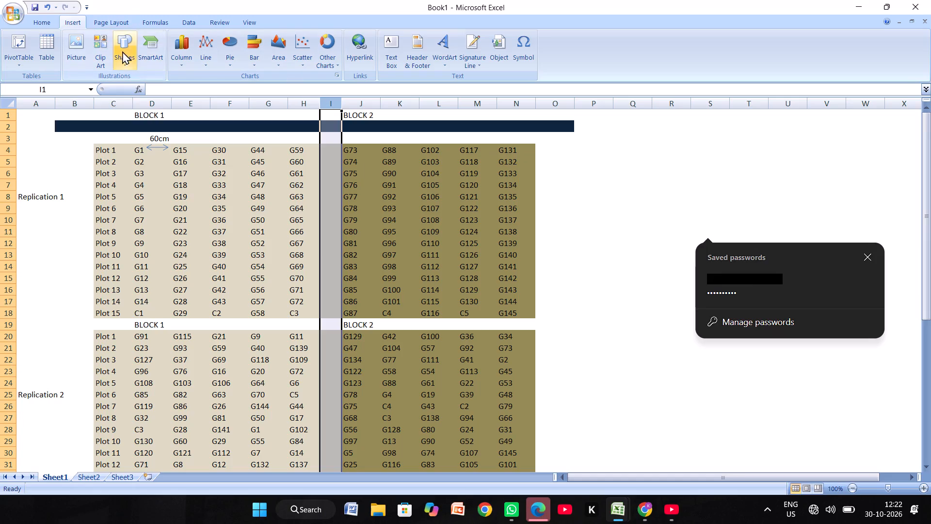
{"action": "left_click", "coordinate": [50, 21]}
{"action": "scroll", "coordinate": [96, 33], "scroll_direction": "right", "scroll_amount": 1}
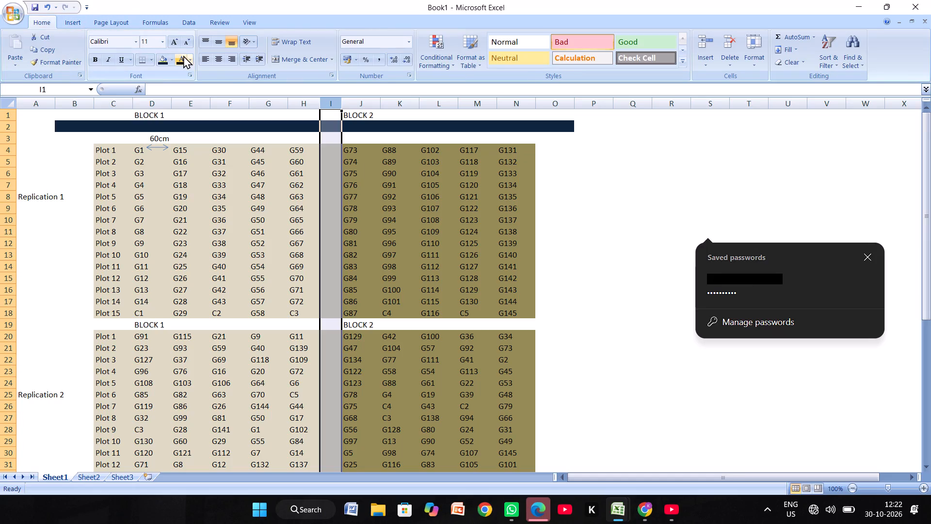
{"action": "scroll", "coordinate": [183, 55], "scroll_direction": "right", "scroll_amount": 1}
{"action": "left_click", "coordinate": [183, 56]}
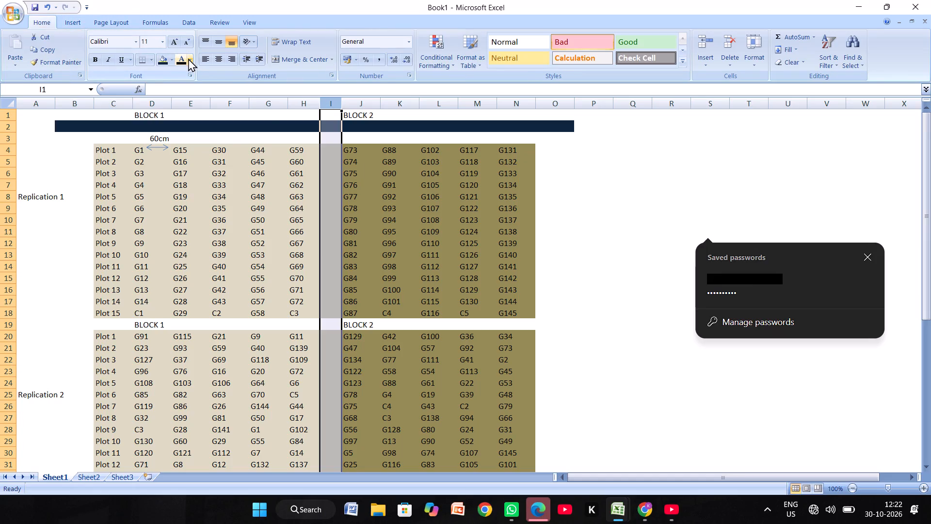
{"action": "left_click", "coordinate": [188, 58]}
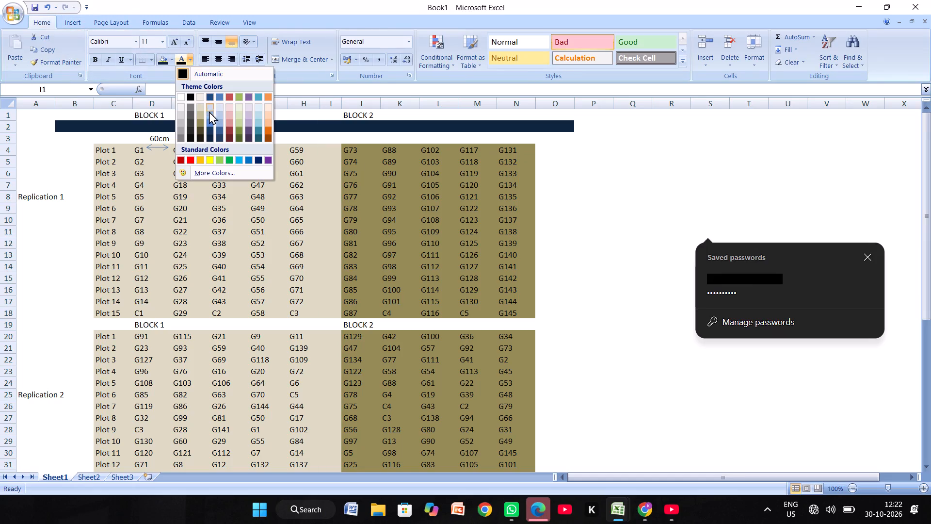
{"action": "scroll", "coordinate": [211, 114], "scroll_direction": "up", "scroll_amount": 1}
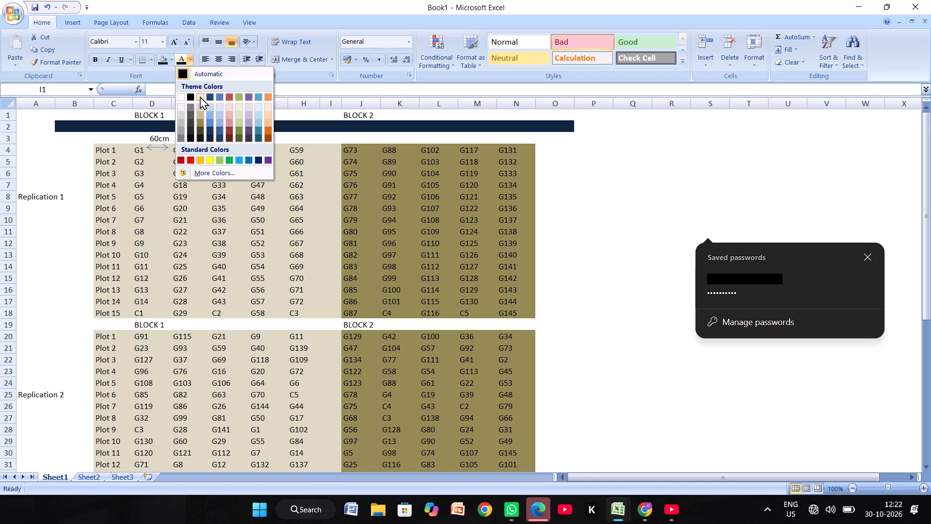
{"action": "left_click", "coordinate": [200, 96]}
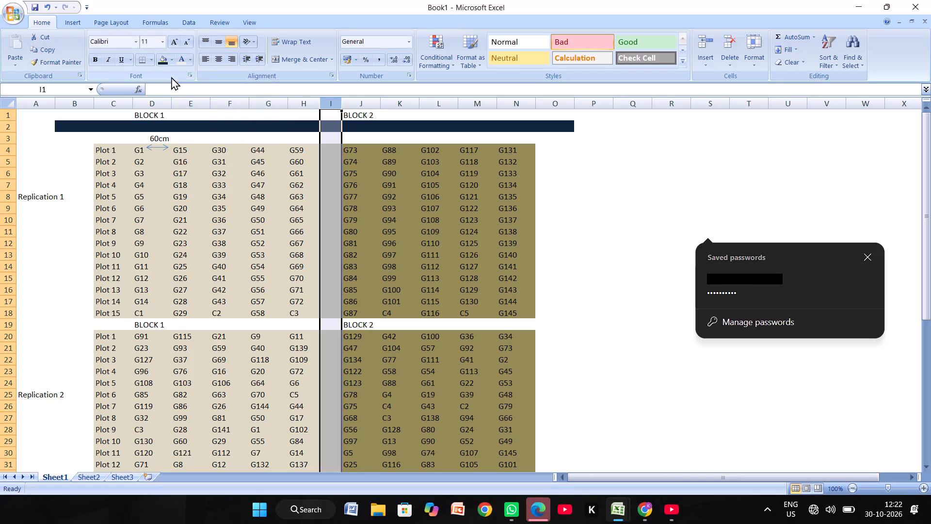
Remove the coloured fill from column I so the gap between the two blocks is blank.
{"action": "left_click", "coordinate": [169, 60]}
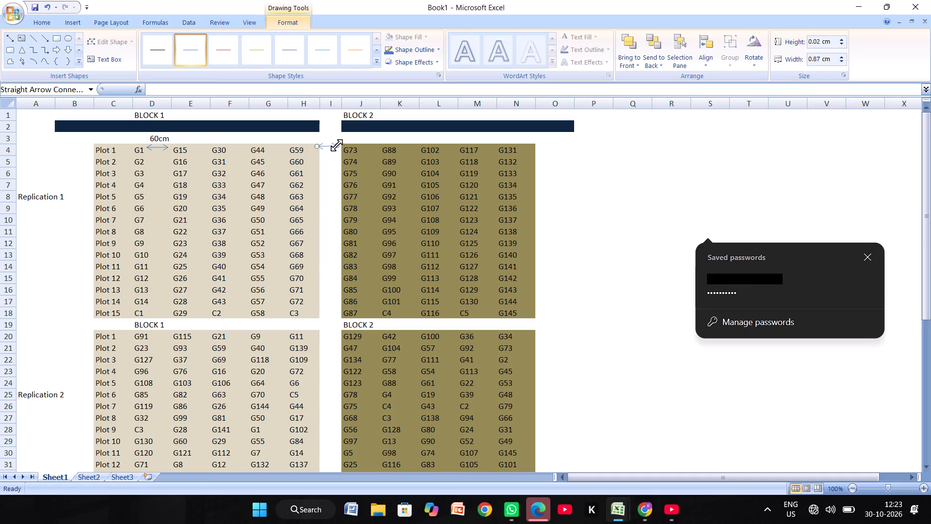
Fit the double-headed arrow across the column I gap at row 4, about 0.83 cm wide.
{"action": "left_click_drag", "start_coordinate": [337, 149], "coordinate": [337, 153]}
{"action": "left_click_drag", "start_coordinate": [337, 147], "coordinate": [337, 151]}
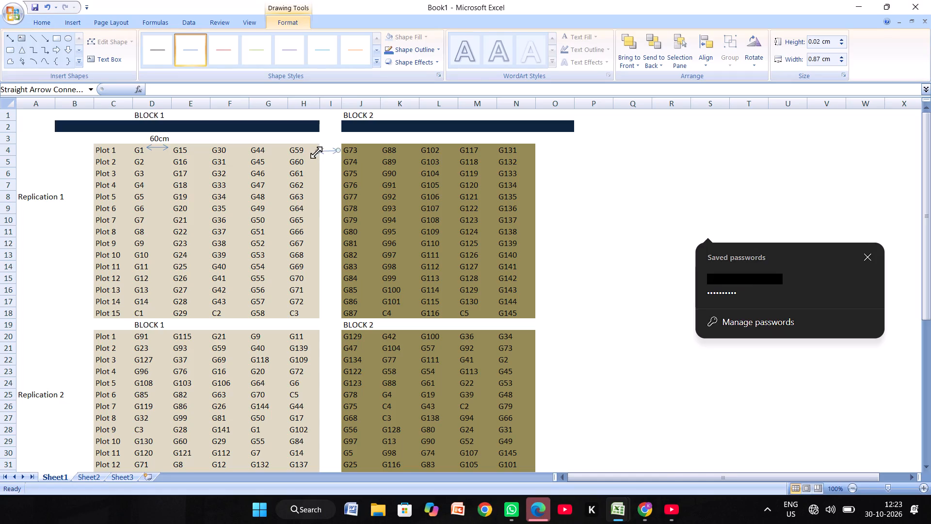
{"action": "left_click_drag", "start_coordinate": [321, 152], "coordinate": [321, 147]}
{"action": "left_click_drag", "start_coordinate": [321, 147], "coordinate": [325, 150]}
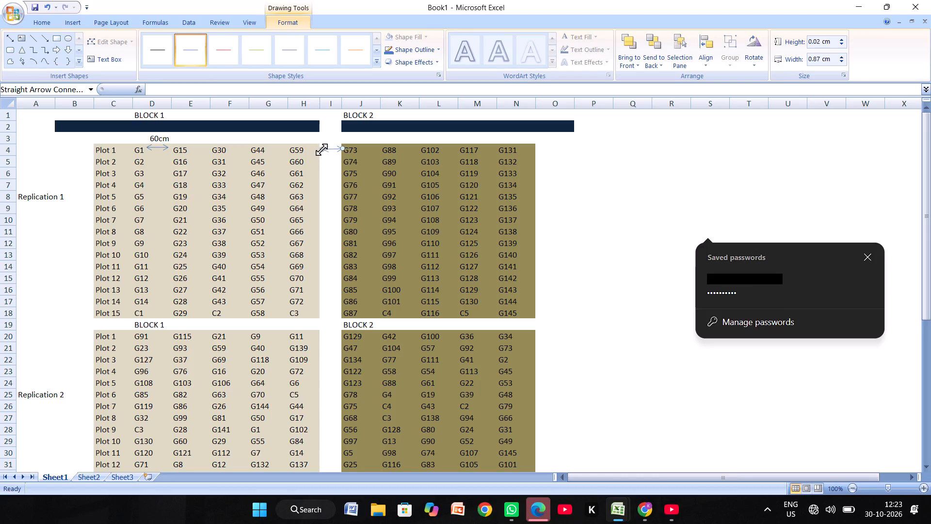
{"action": "left_click", "coordinate": [324, 150]}
{"action": "left_click", "coordinate": [326, 147]}
{"action": "left_click", "coordinate": [336, 189]}
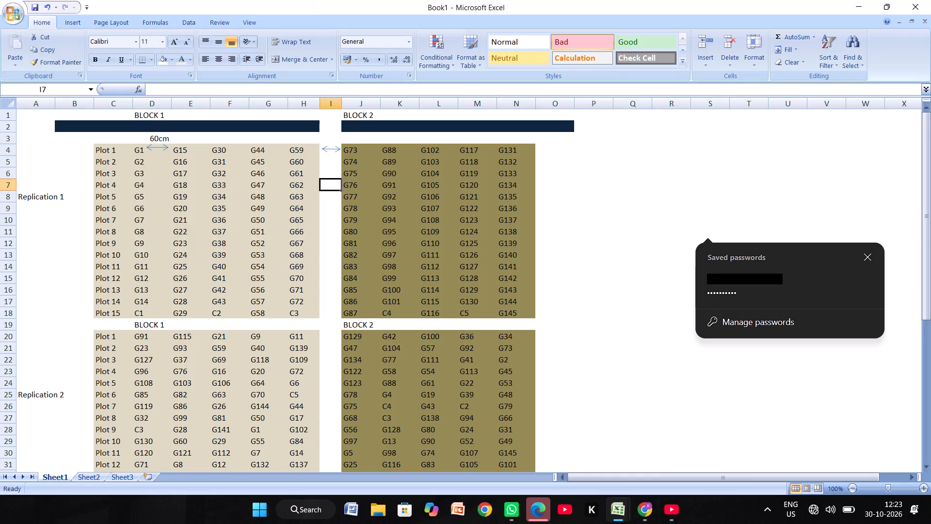
Enter the spacing label 100cm in cell I3 above the arrow between the blocks.
{"action": "left_click", "coordinate": [328, 139]}
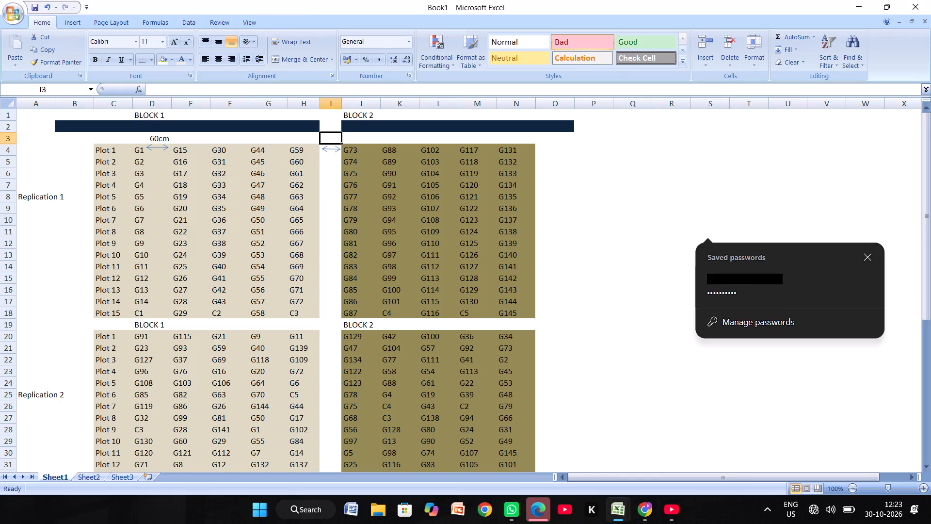
{"action": "type", "text": "100"}
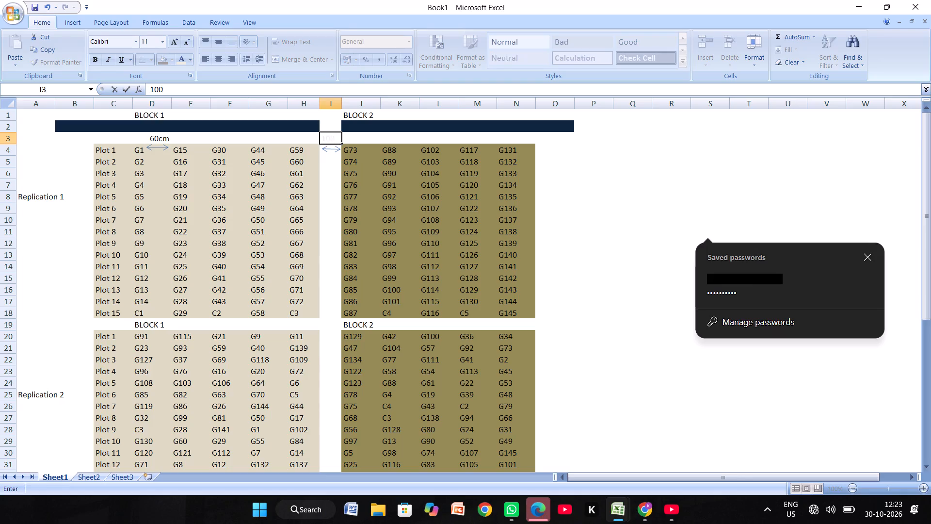
{"action": "type", "text": "cm"}
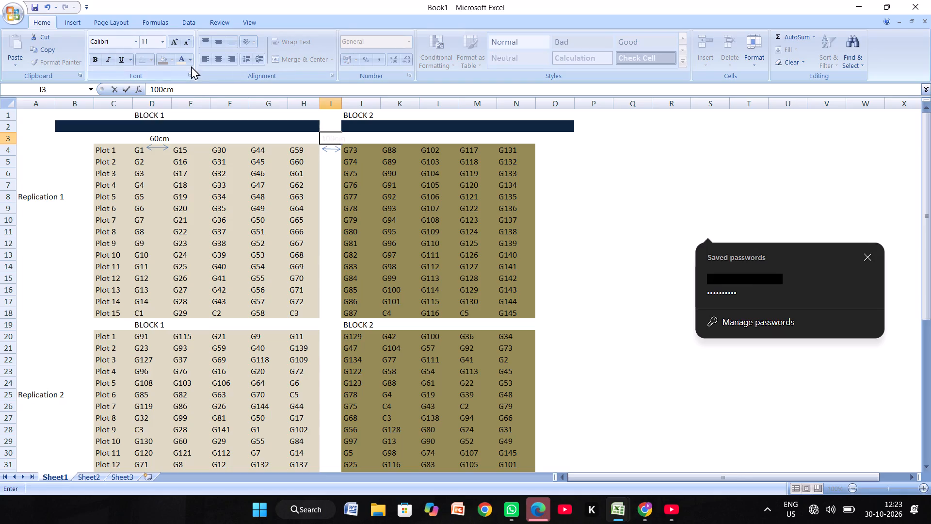
Set the font colour of the 100cm label in cell I3 to black.
{"action": "left_click_drag", "start_coordinate": [192, 61], "coordinate": [185, 72]}
{"action": "left_click", "coordinate": [185, 72]}
{"action": "left_click", "coordinate": [315, 8]}
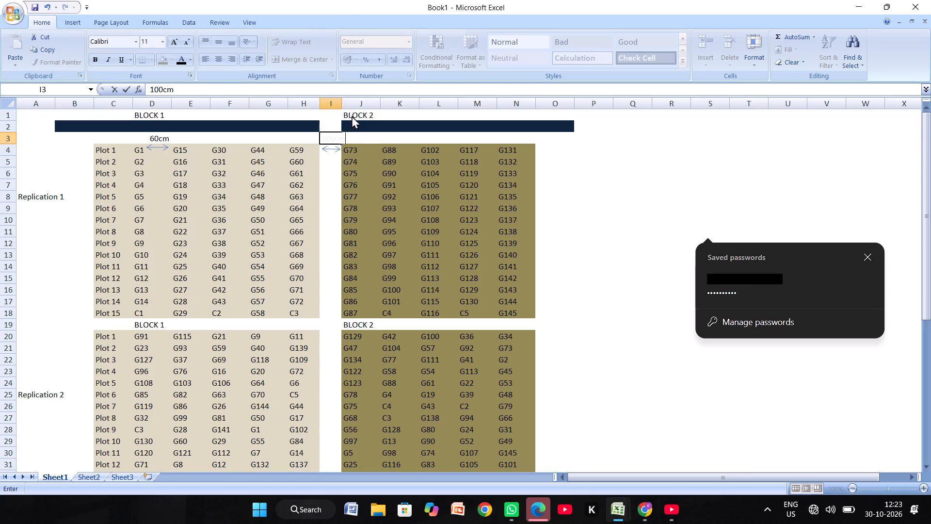
{"action": "left_click_drag", "start_coordinate": [341, 137], "coordinate": [319, 137]}
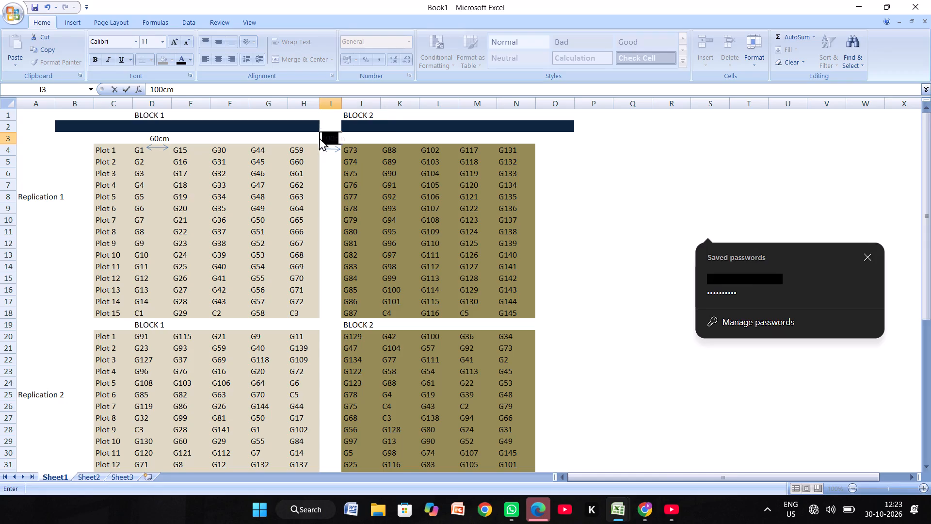
{"action": "left_click_drag", "start_coordinate": [341, 140], "coordinate": [320, 142]}
{"action": "left_click_drag", "start_coordinate": [320, 142], "coordinate": [318, 142]}
{"action": "left_click", "coordinate": [180, 61]}
{"action": "left_click", "coordinate": [516, 145]}
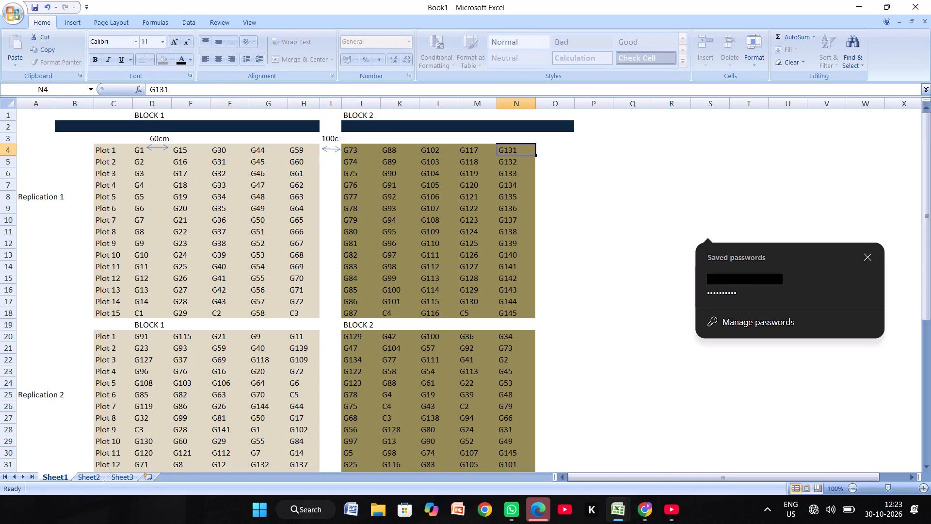
Re-enter the last letter of the spacing label in cell I3 so it reads 100cm.
{"action": "double_click", "coordinate": [343, 139]}
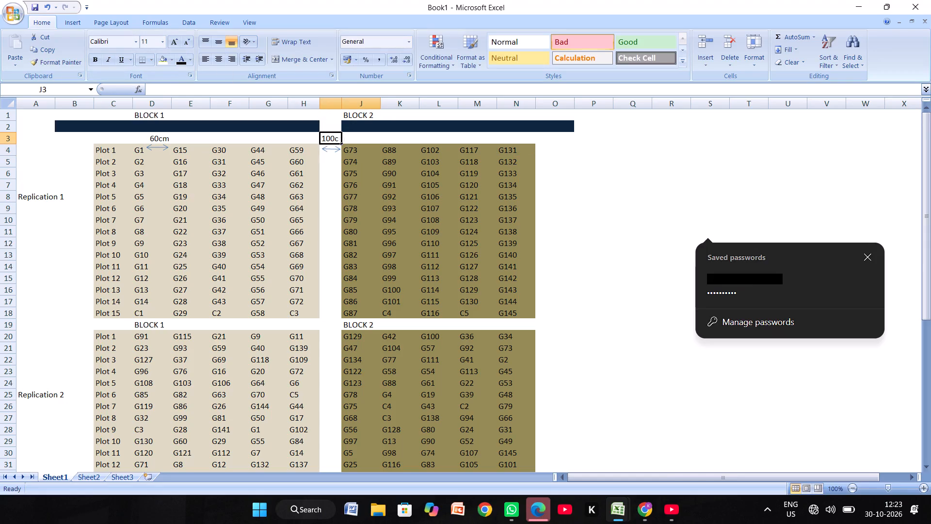
{"action": "left_click", "coordinate": [331, 132]}
{"action": "left_click", "coordinate": [176, 97]}
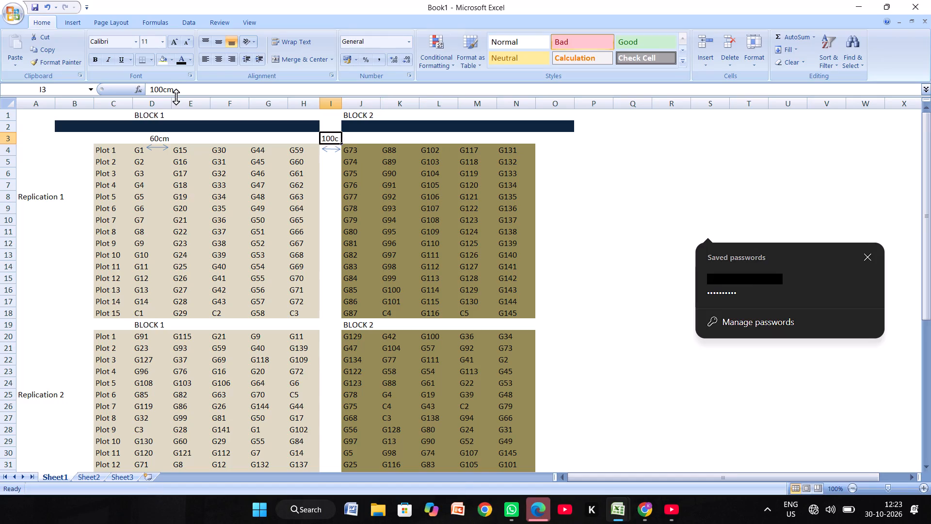
{"action": "left_click", "coordinate": [178, 86]}
{"action": "key", "text": "BackSpace"}
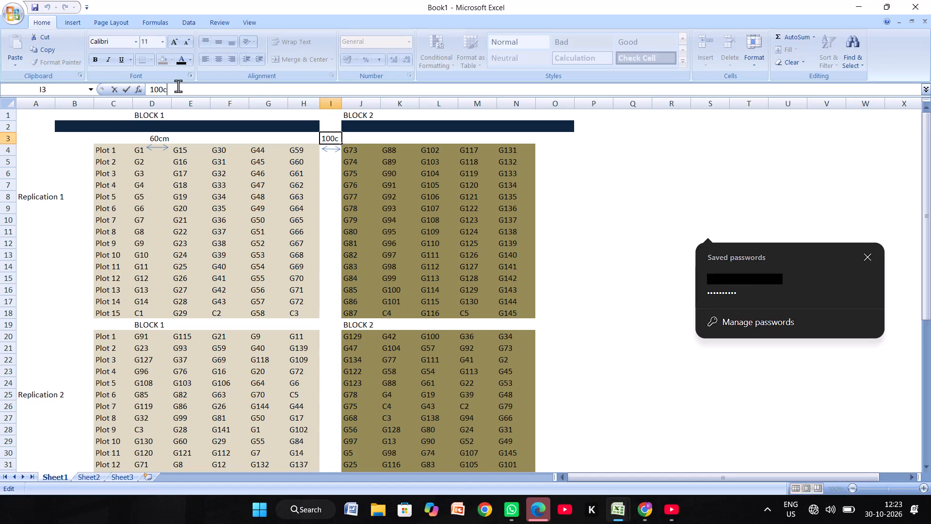
{"action": "key", "text": "m"}
{"action": "left_click", "coordinate": [650, 125]}
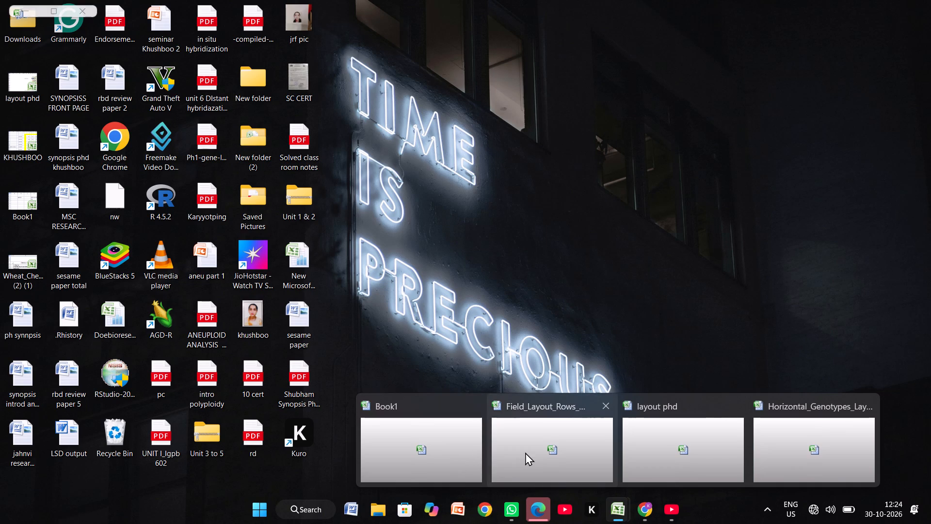
Look through the other open layout workbooks, including Field_Layout_Rows_as_Vertical_Columns, and return to Book1.
{"action": "left_click", "coordinate": [525, 452]}
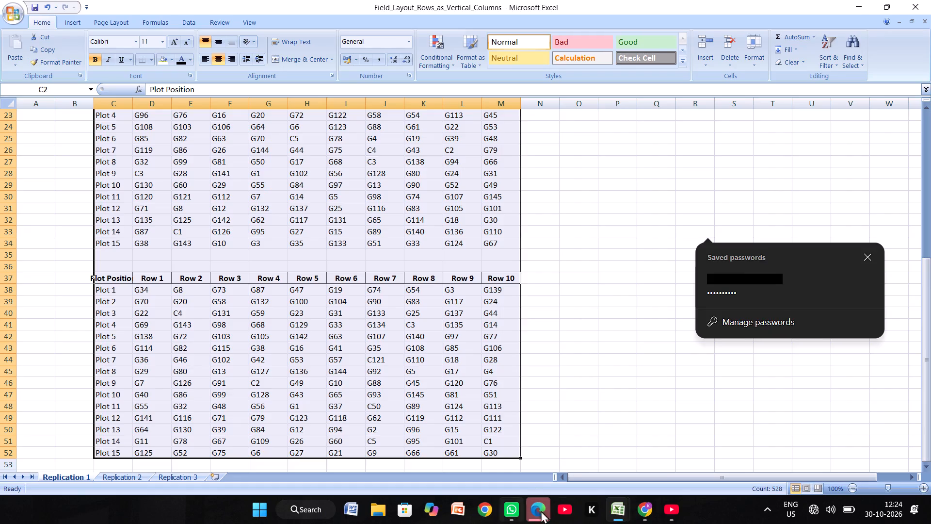
{"action": "left_click_drag", "start_coordinate": [930, 333], "coordinate": [929, 137]}
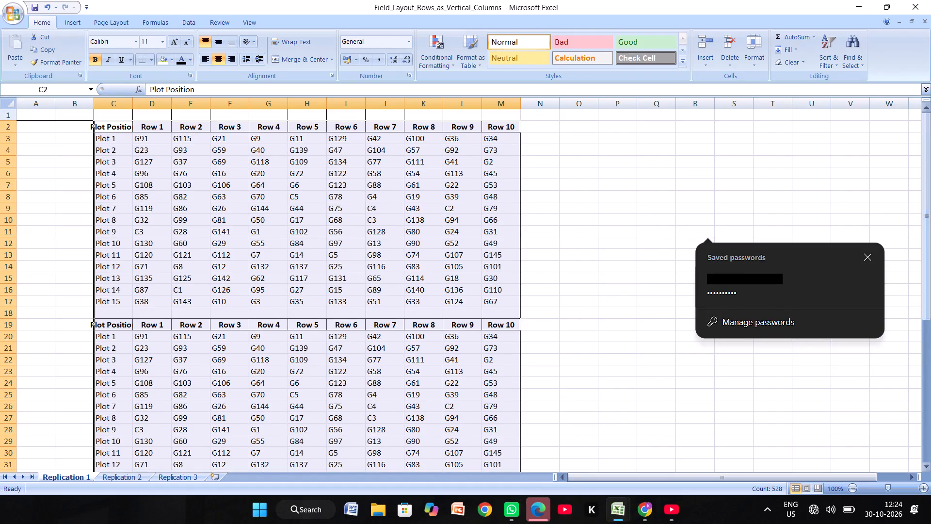
{"action": "left_click", "coordinate": [709, 445]}
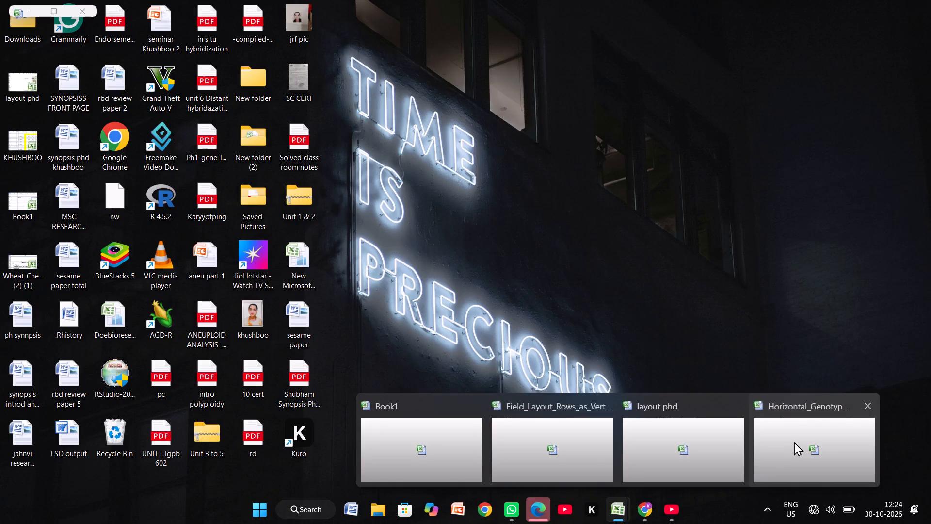
{"action": "left_click", "coordinate": [794, 442]}
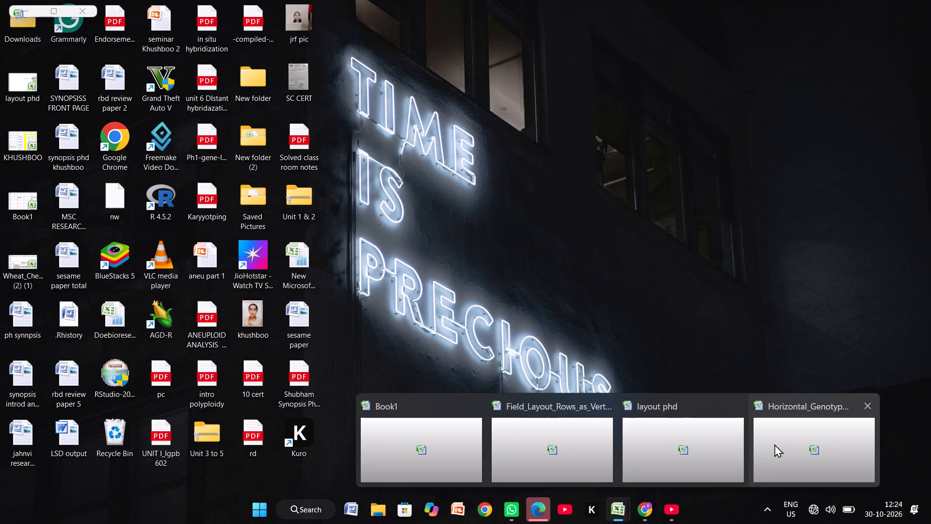
{"action": "left_click", "coordinate": [410, 431]}
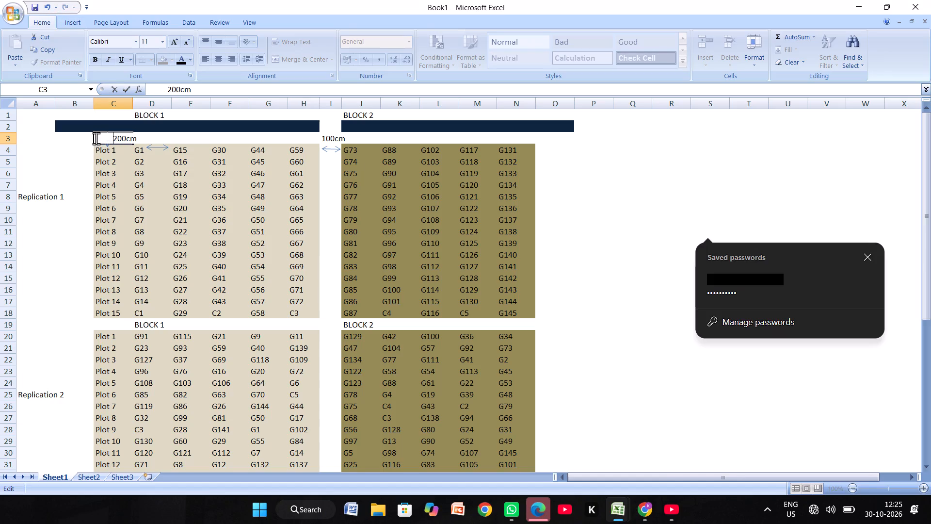
{"action": "left_click", "coordinate": [334, 115]}
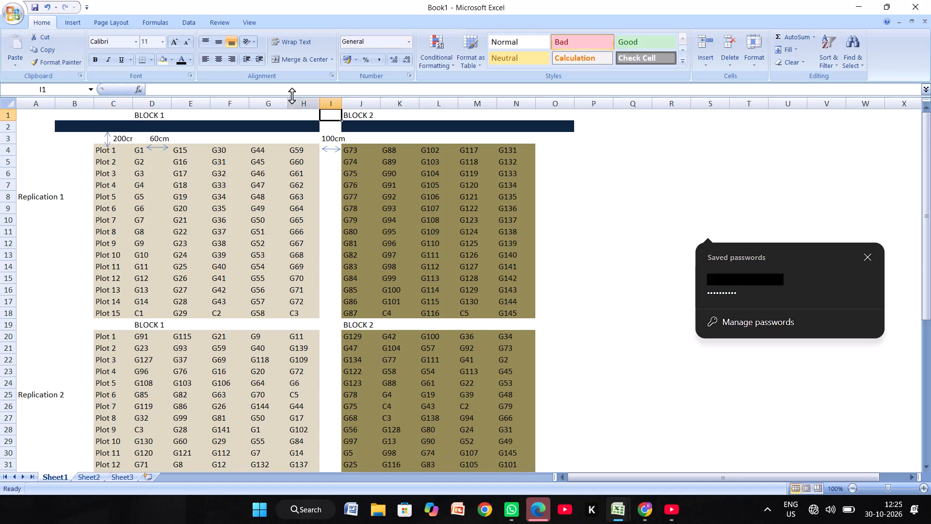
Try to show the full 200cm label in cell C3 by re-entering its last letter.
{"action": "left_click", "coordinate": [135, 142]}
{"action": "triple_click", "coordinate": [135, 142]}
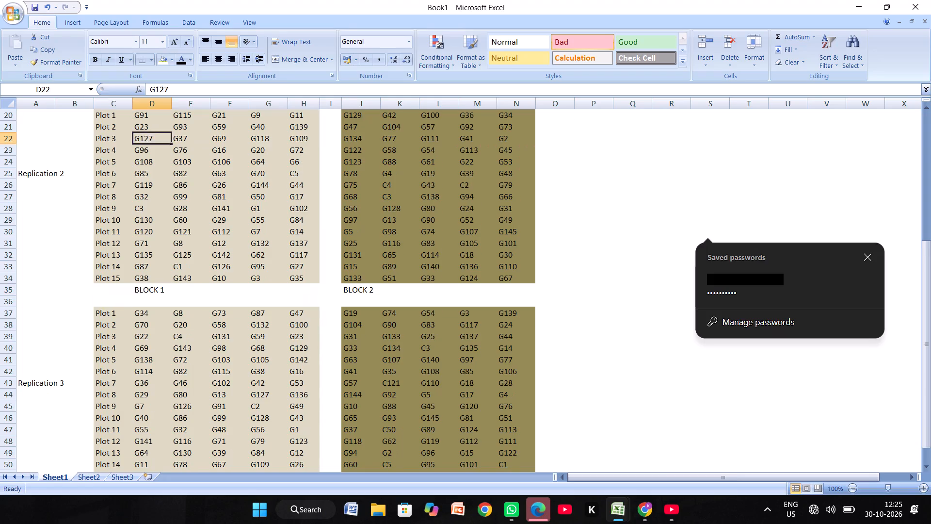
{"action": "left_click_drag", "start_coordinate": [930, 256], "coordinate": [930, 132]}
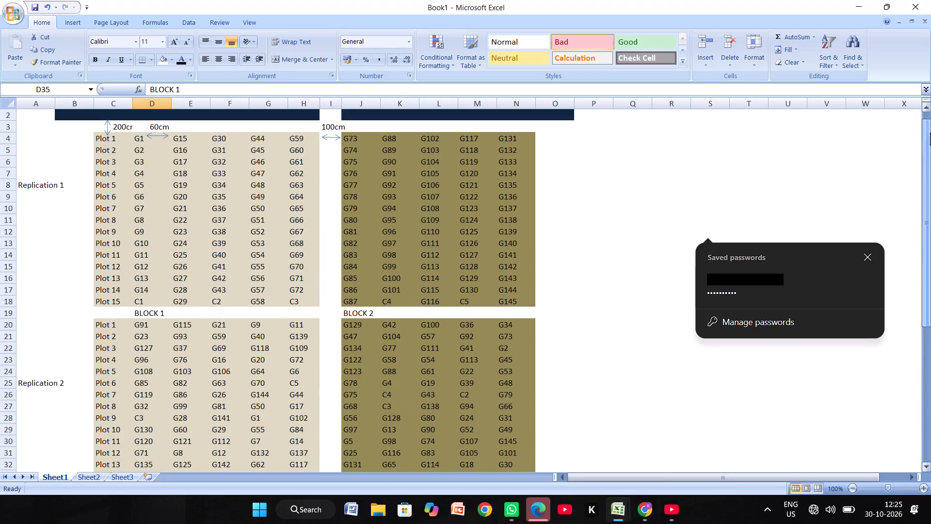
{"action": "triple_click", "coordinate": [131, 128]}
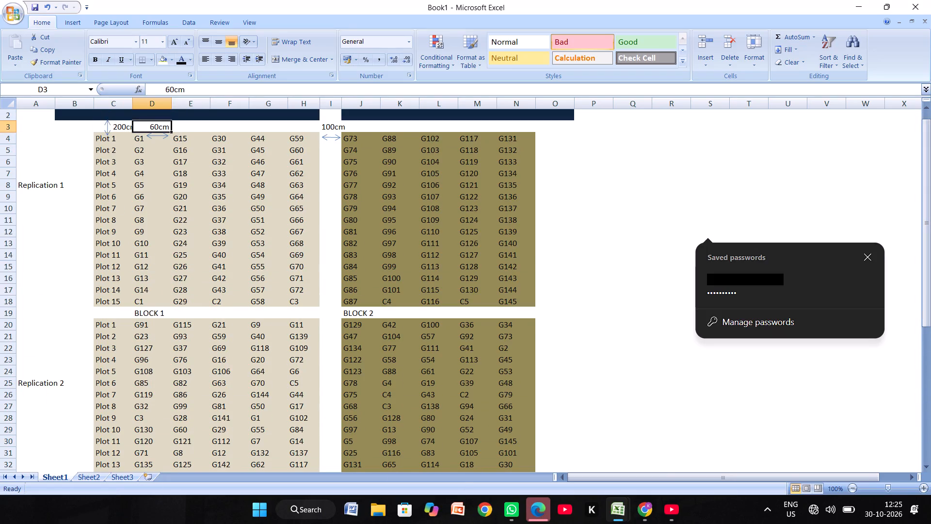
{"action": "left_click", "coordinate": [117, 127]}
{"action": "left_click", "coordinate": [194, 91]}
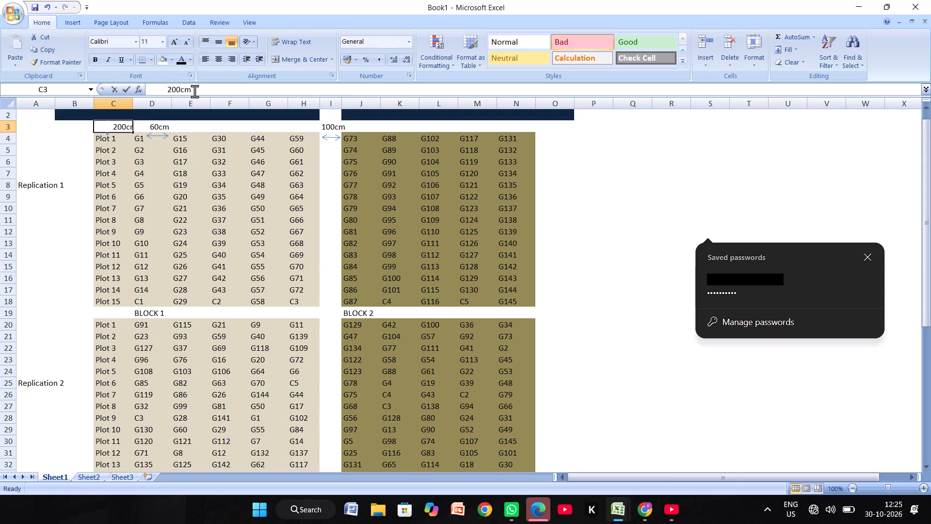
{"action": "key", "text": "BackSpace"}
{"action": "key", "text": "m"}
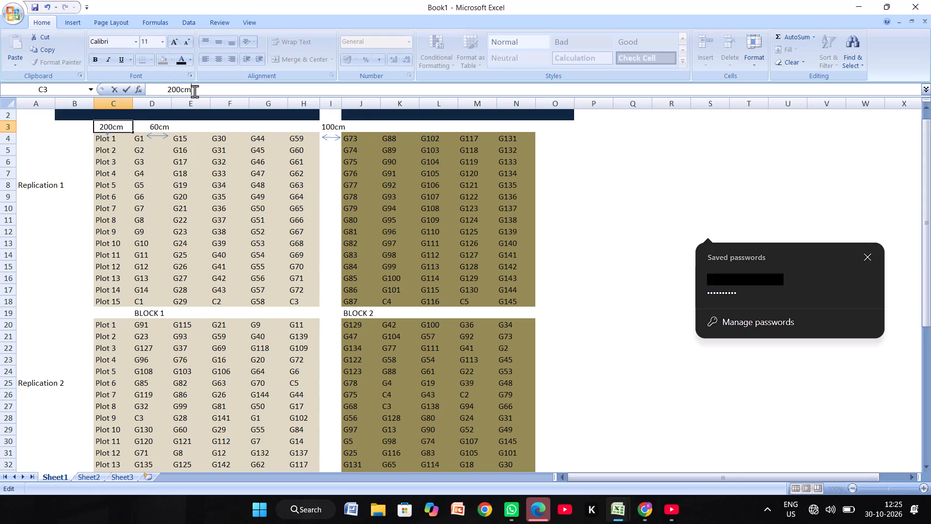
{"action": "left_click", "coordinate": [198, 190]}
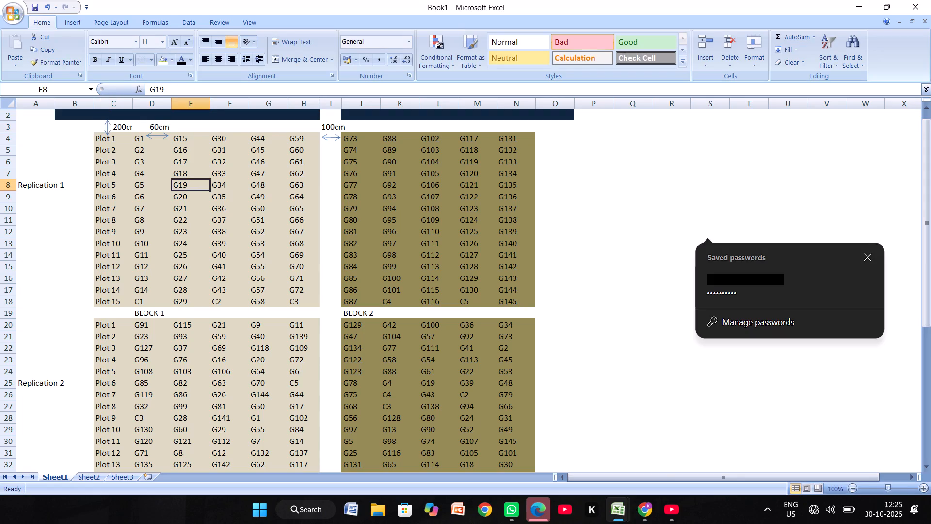
Widen column C slightly so the whole 200cm label fits in cell C3.
{"action": "left_click_drag", "start_coordinate": [126, 128], "coordinate": [192, 89]}
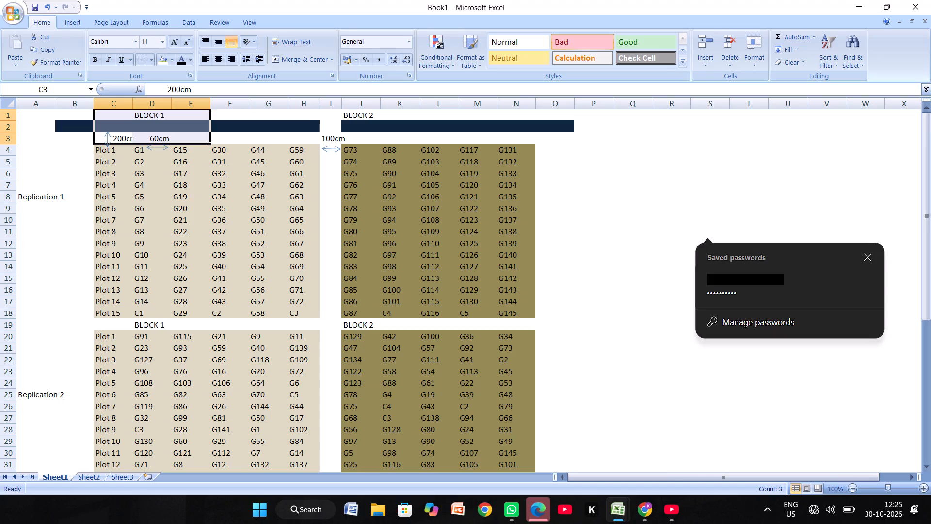
{"action": "left_click_drag", "start_coordinate": [133, 105], "coordinate": [136, 105]}
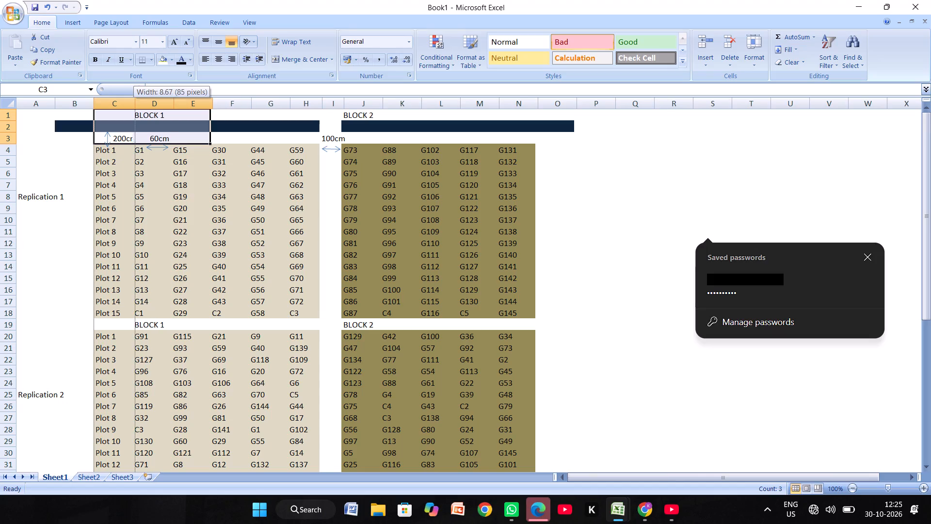
{"action": "left_click_drag", "start_coordinate": [136, 105], "coordinate": [138, 104]}
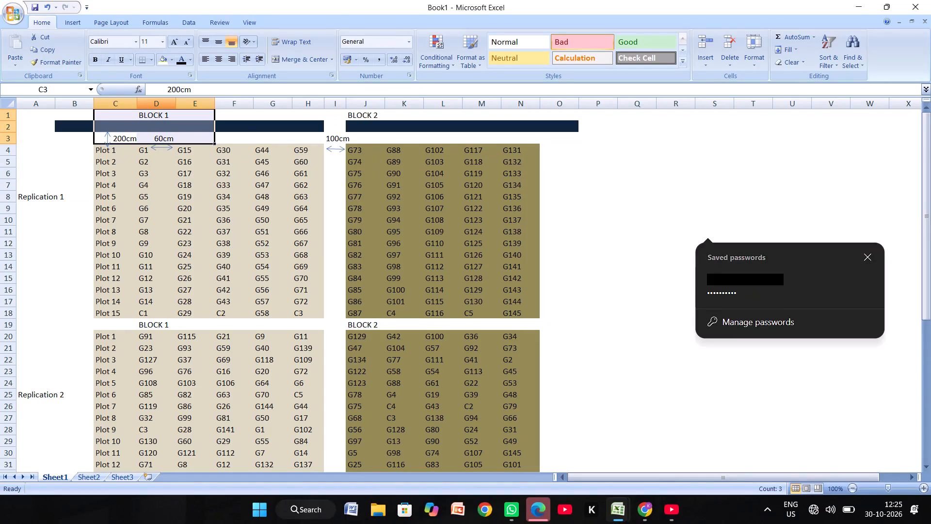
{"action": "left_click", "coordinate": [613, 167]}
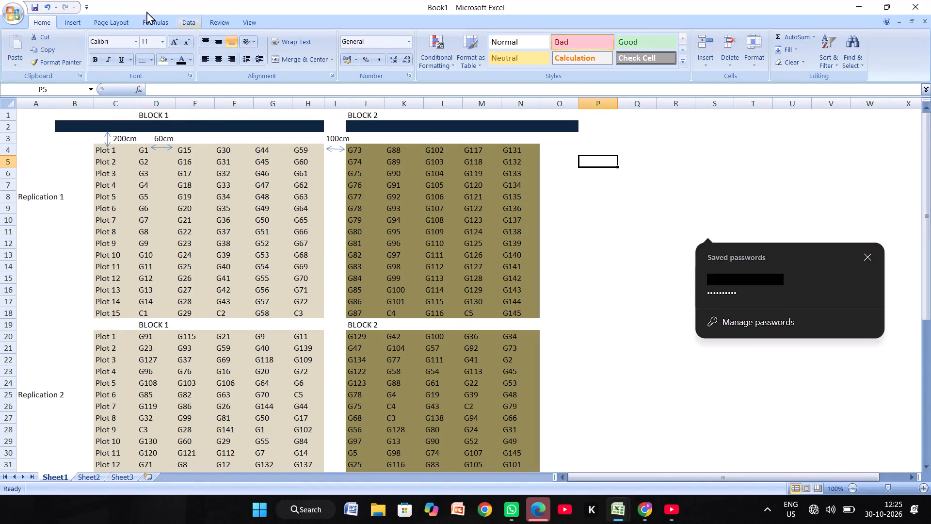
Draw a small horizontal double-headed arrow about 0.7 cm wide between G1 and G2 in column D, and nudge it towards the column's left edge.
{"action": "left_click", "coordinate": [75, 23]}
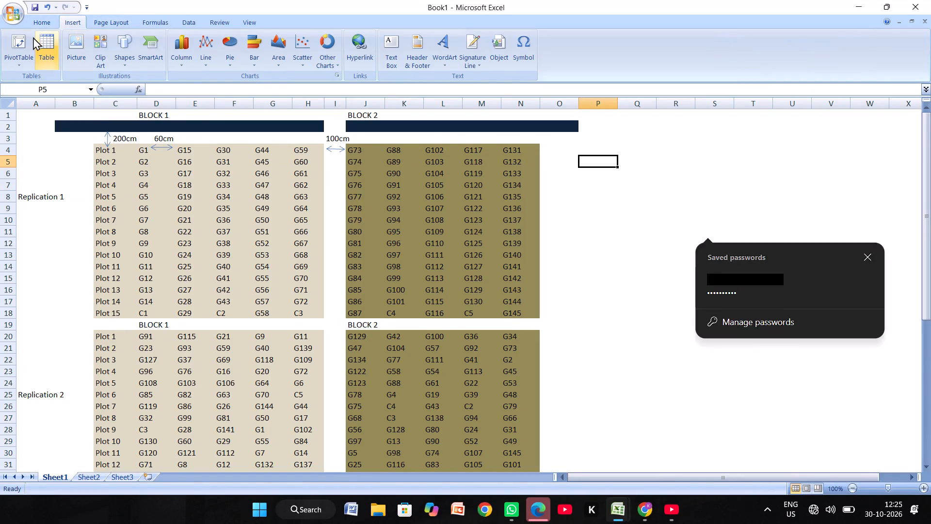
{"action": "left_click", "coordinate": [128, 53]}
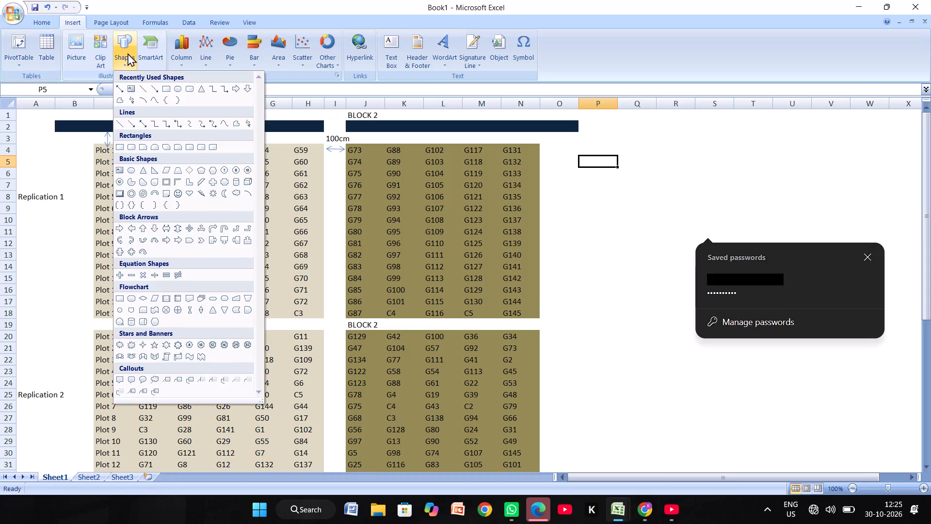
{"action": "left_click", "coordinate": [116, 84]}
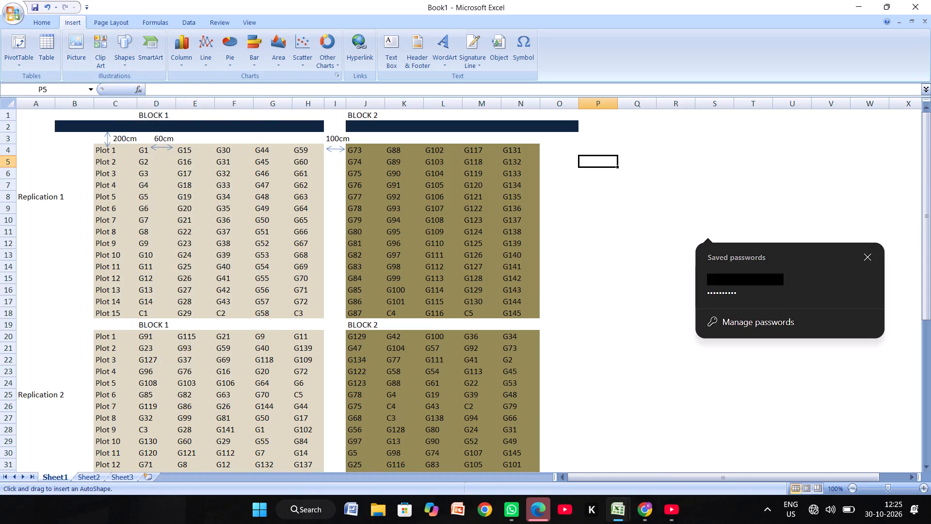
{"action": "left_click_drag", "start_coordinate": [139, 157], "coordinate": [144, 157]}
{"action": "left_click_drag", "start_coordinate": [144, 157], "coordinate": [155, 158]}
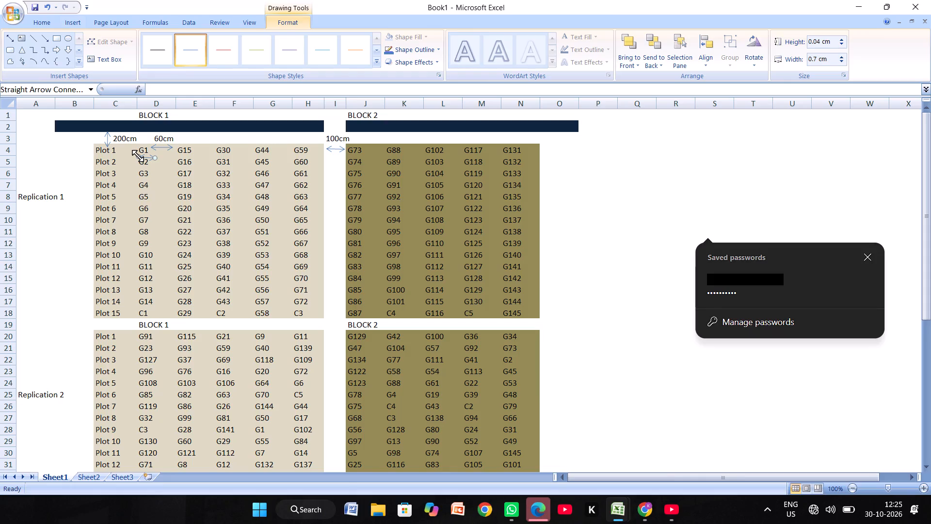
{"action": "left_click", "coordinate": [141, 156]}
{"action": "left_click", "coordinate": [172, 155]}
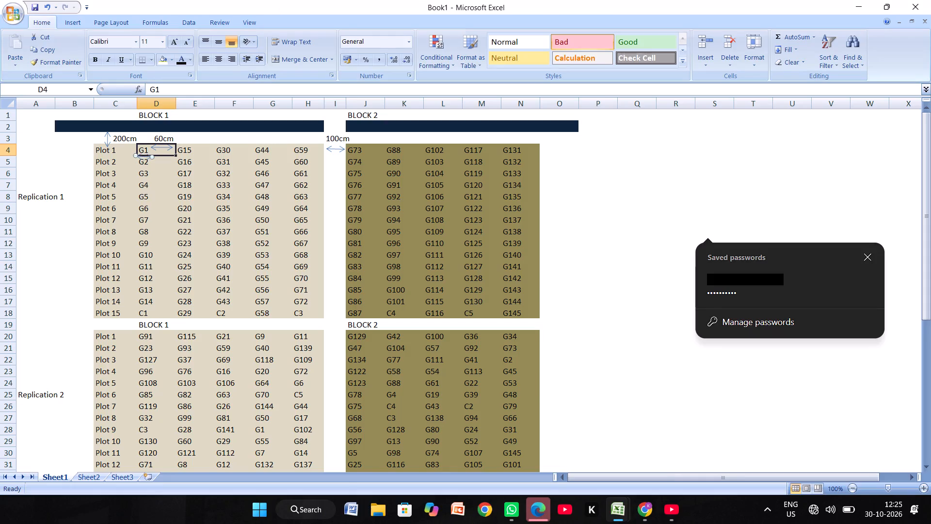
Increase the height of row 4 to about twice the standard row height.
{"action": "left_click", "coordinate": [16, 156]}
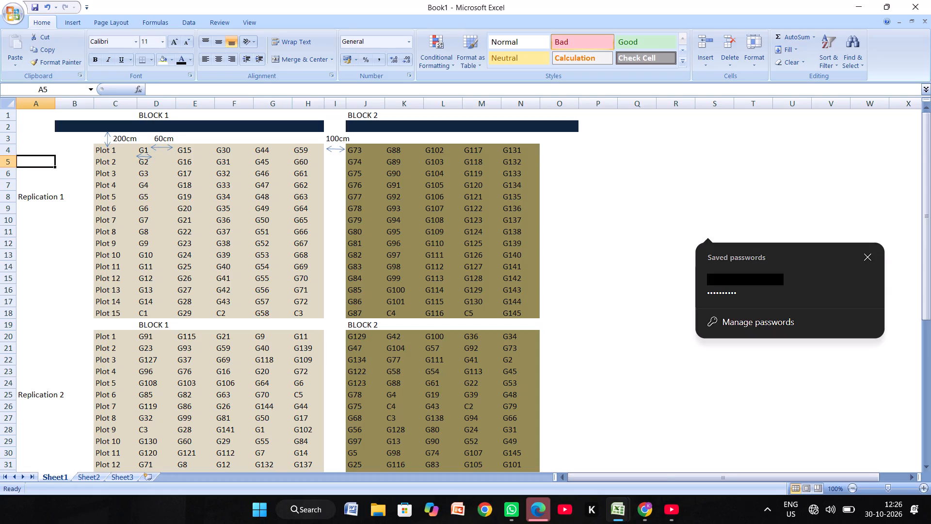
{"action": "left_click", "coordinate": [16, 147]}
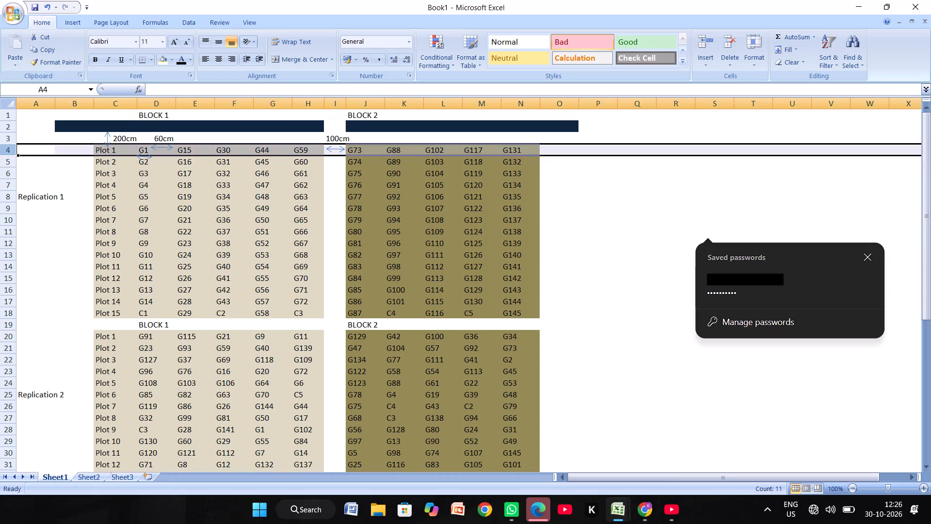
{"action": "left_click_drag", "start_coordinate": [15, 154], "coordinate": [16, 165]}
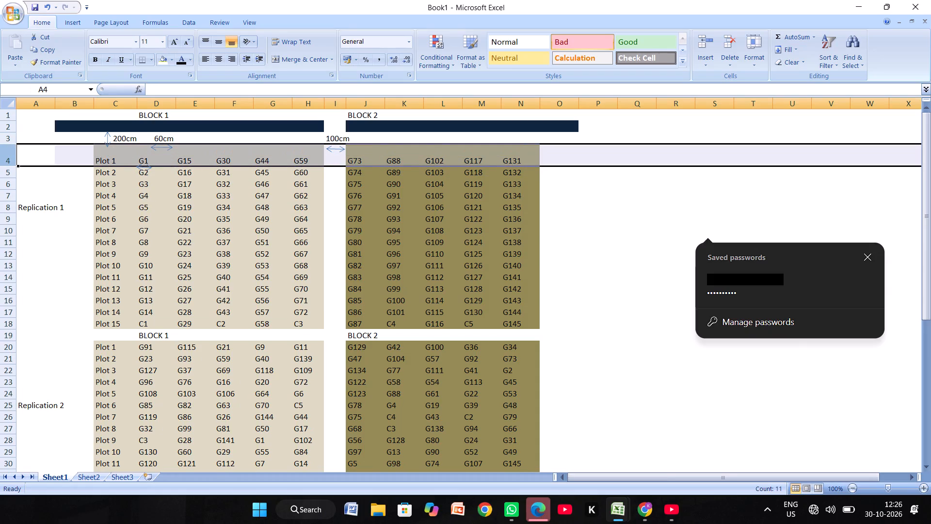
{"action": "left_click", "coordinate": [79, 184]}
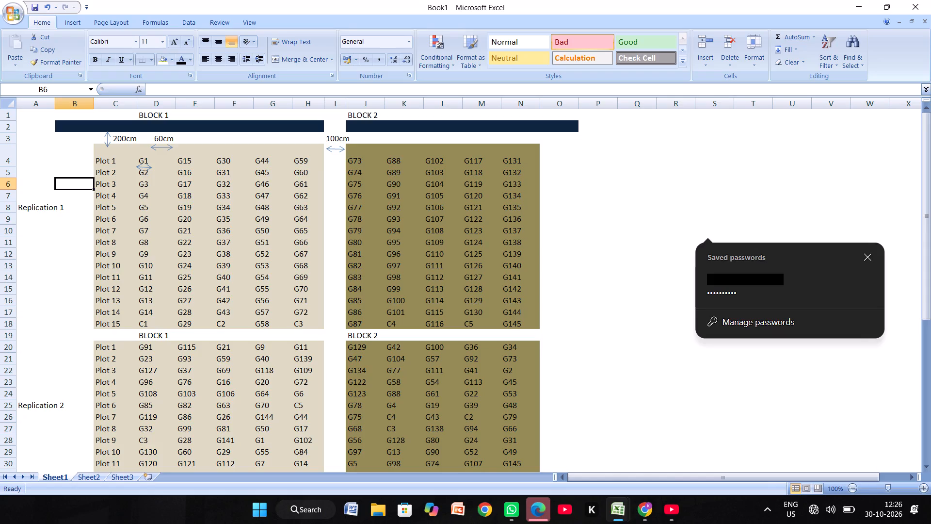
Reduce row 4 to slightly less than the standard height and make row 5 taller to open space above G2.
{"action": "left_click", "coordinate": [52, 170]}
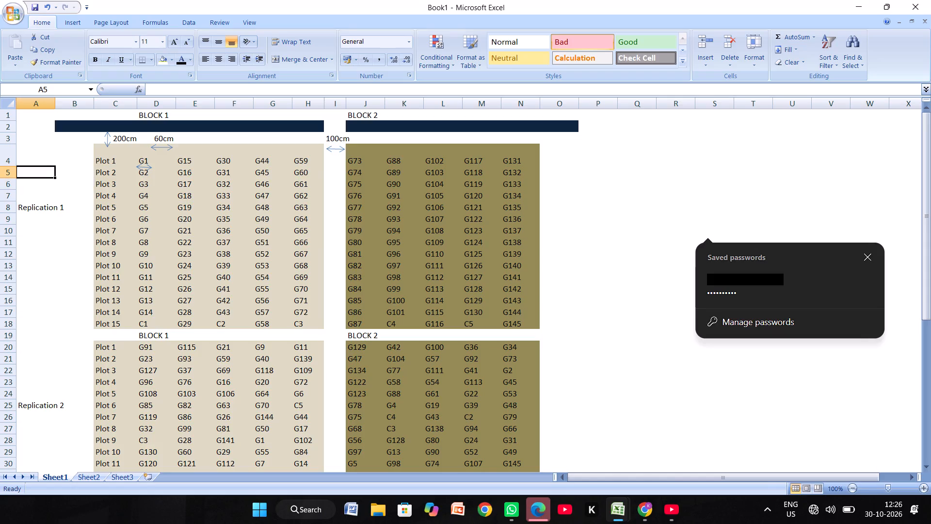
{"action": "left_click_drag", "start_coordinate": [14, 168], "coordinate": [19, 155]}
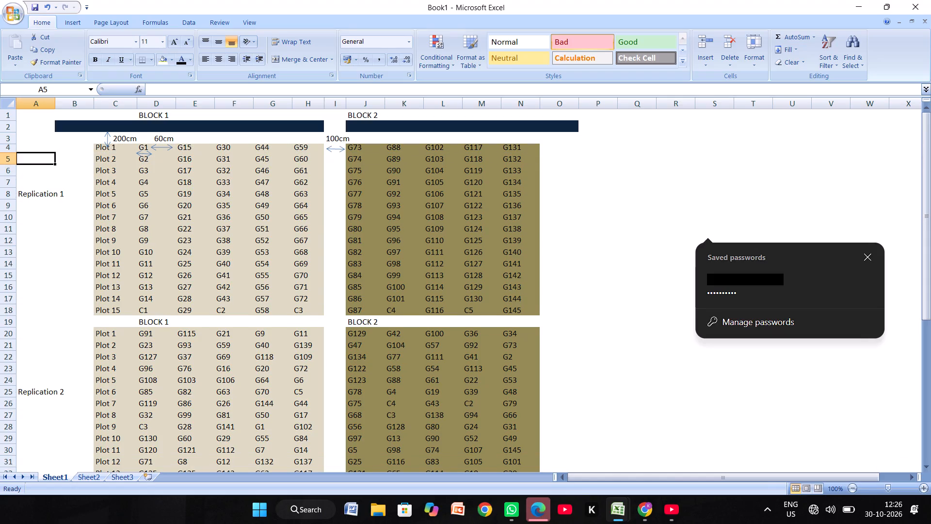
{"action": "left_click_drag", "start_coordinate": [16, 164], "coordinate": [16, 170]}
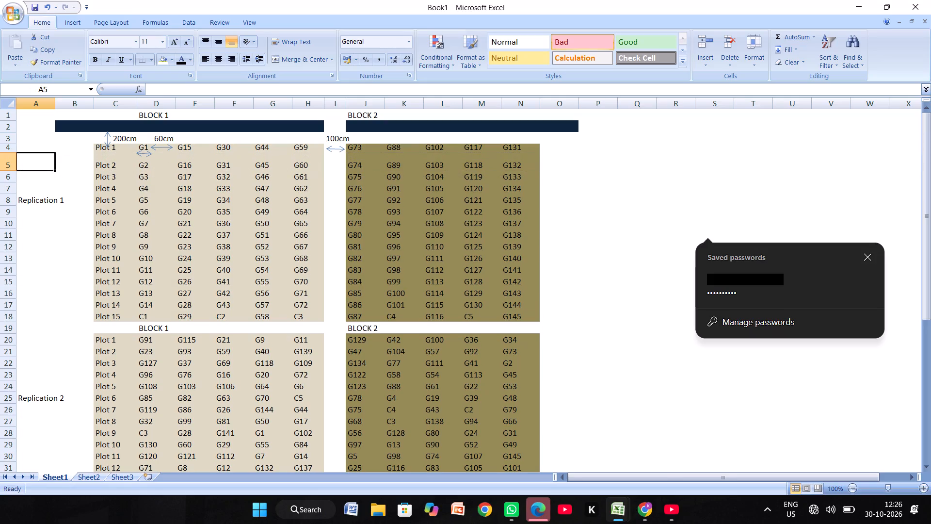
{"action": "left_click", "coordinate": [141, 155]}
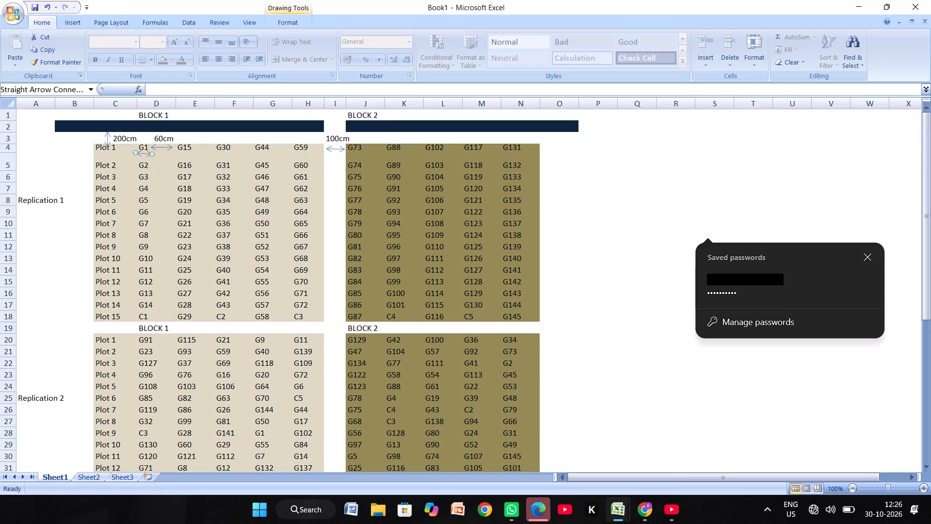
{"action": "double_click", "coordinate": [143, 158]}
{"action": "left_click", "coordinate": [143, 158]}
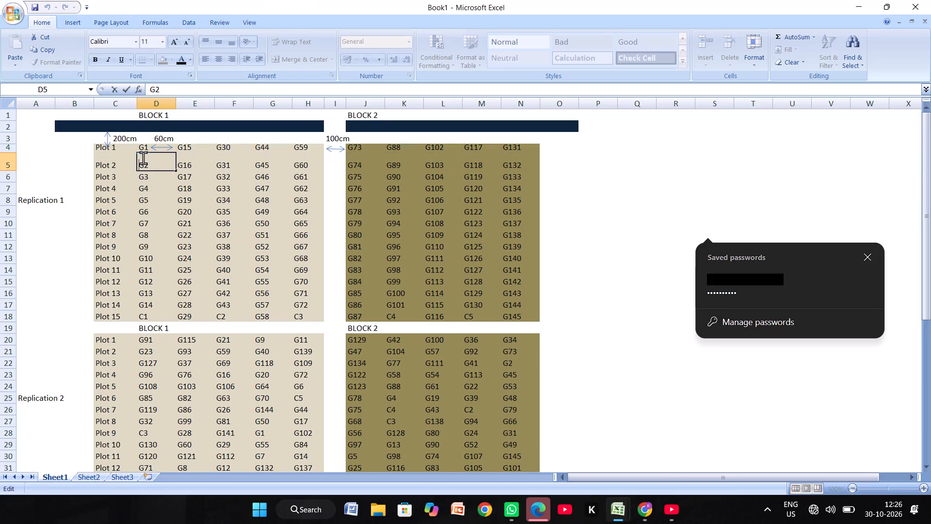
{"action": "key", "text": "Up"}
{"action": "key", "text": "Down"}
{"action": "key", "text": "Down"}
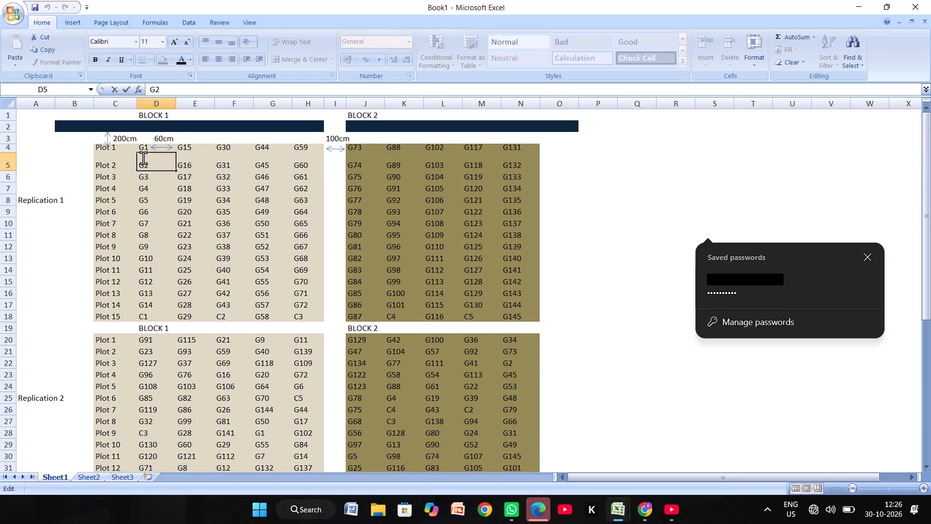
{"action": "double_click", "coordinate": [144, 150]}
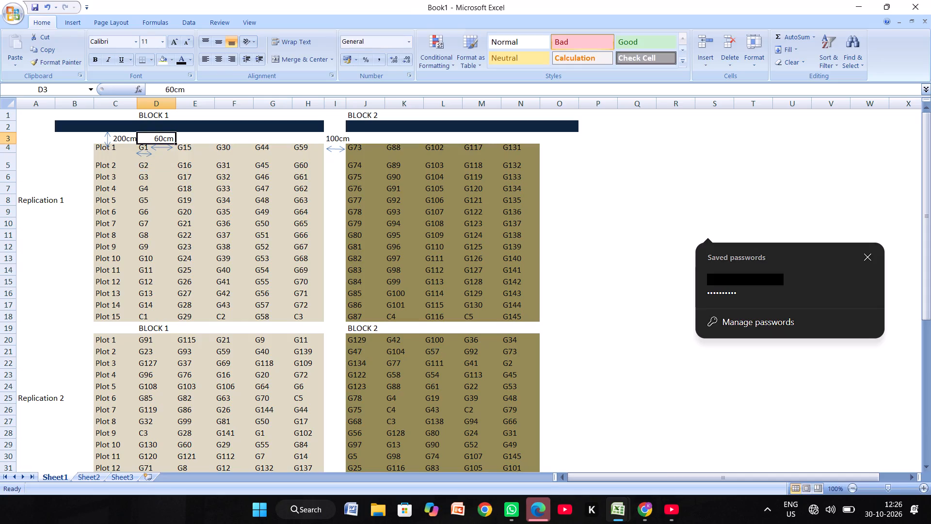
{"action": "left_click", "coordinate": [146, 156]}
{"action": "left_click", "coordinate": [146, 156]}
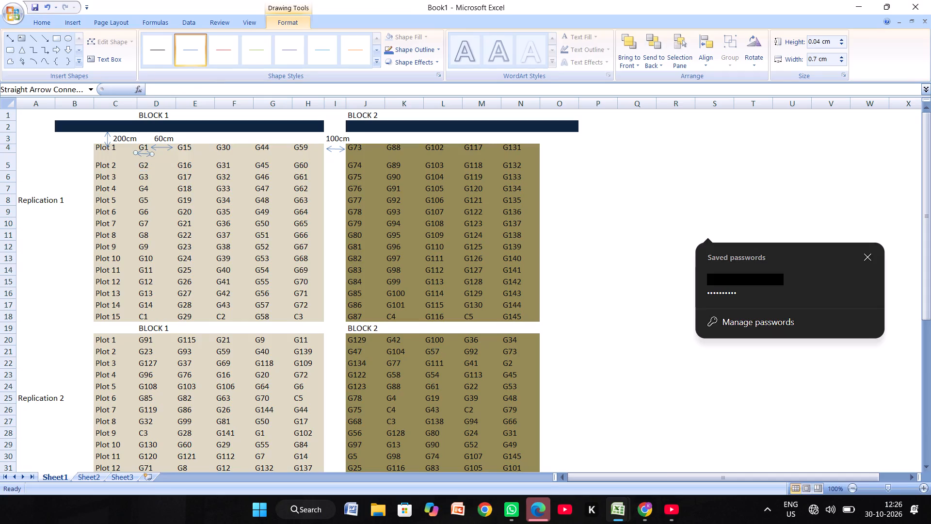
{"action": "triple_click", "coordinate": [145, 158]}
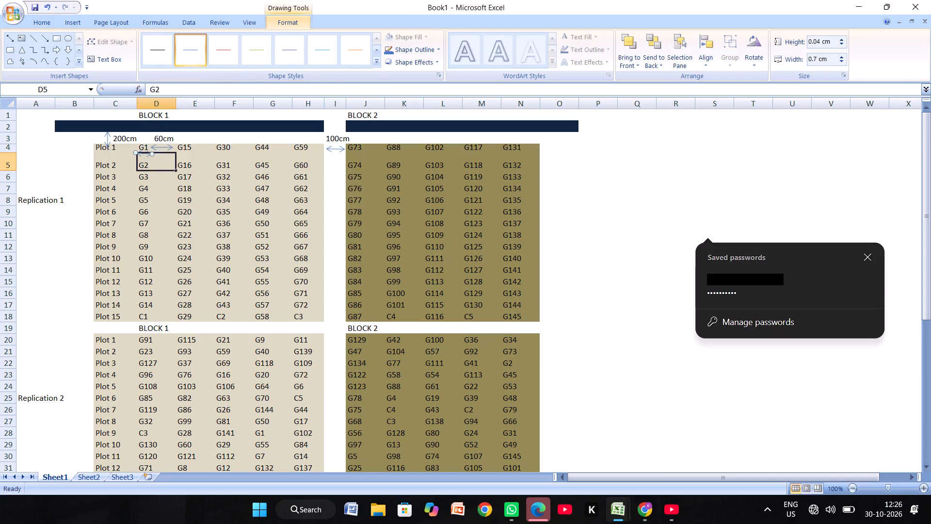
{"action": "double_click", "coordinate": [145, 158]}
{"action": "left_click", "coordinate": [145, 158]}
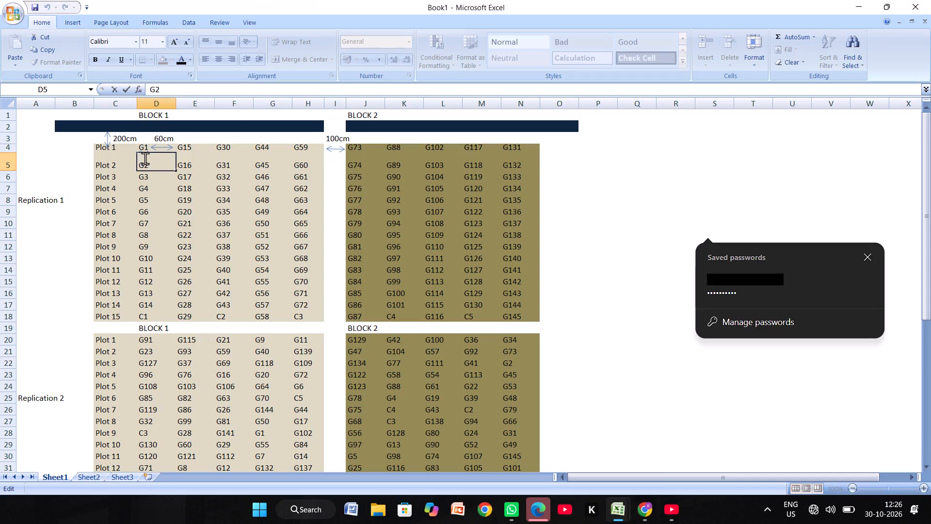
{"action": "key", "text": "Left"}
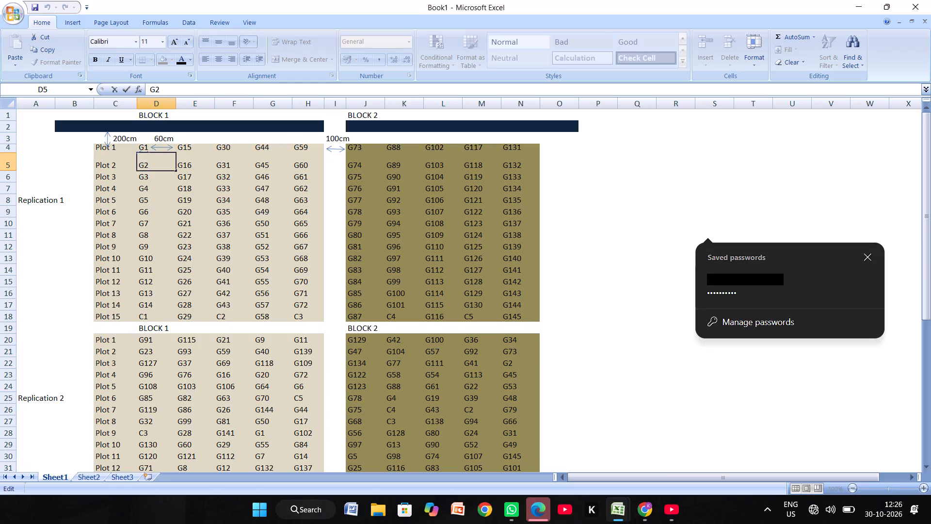
Place a small text box just below the short arrow between G1 and G2 in column D.
{"action": "triple_click", "coordinate": [146, 147]}
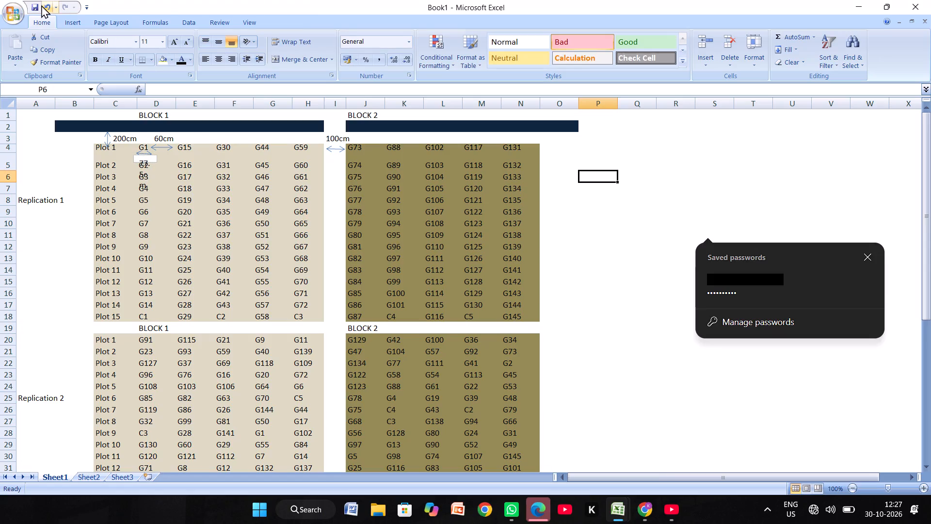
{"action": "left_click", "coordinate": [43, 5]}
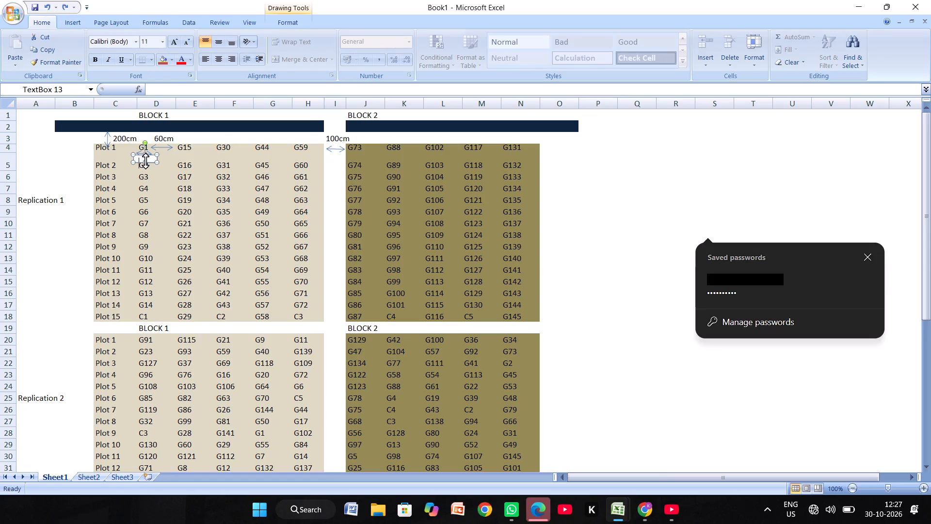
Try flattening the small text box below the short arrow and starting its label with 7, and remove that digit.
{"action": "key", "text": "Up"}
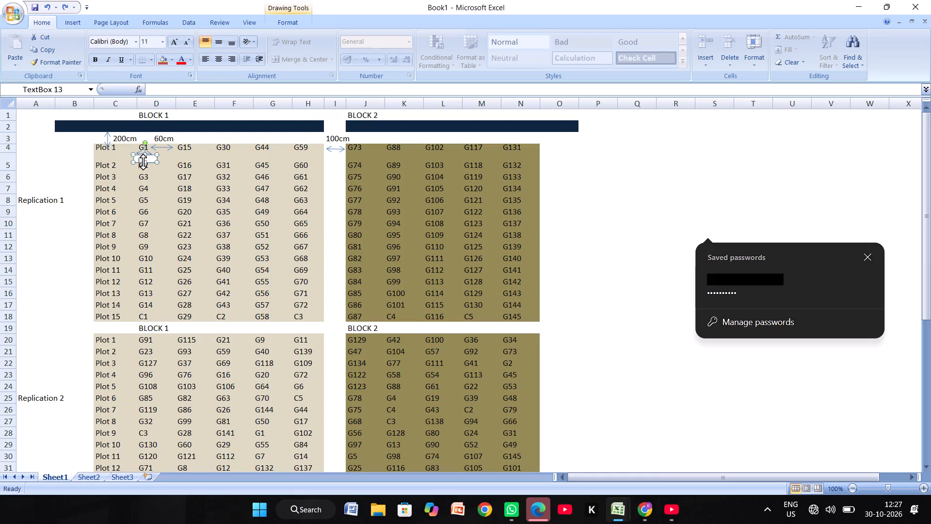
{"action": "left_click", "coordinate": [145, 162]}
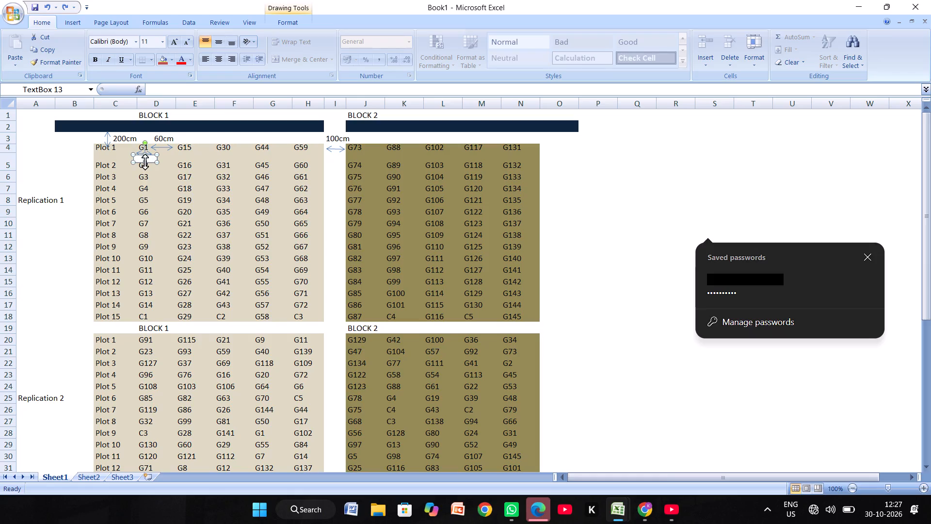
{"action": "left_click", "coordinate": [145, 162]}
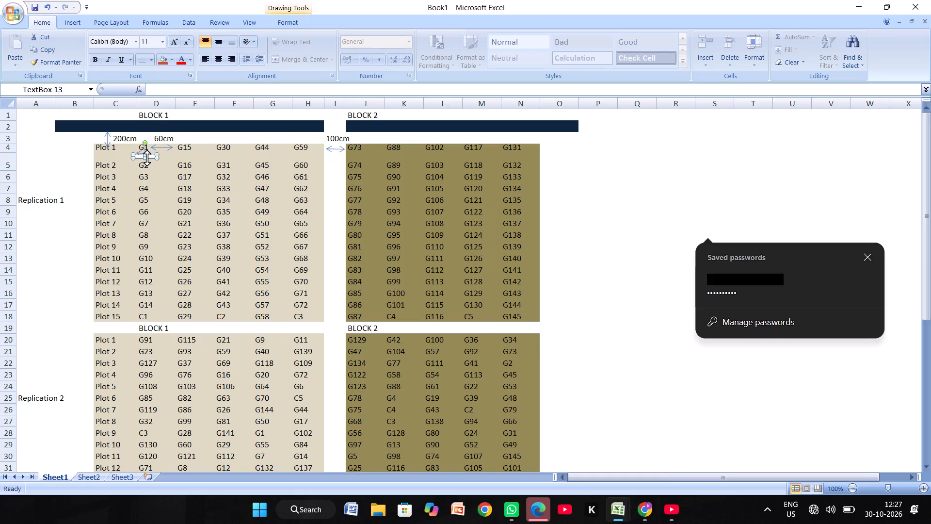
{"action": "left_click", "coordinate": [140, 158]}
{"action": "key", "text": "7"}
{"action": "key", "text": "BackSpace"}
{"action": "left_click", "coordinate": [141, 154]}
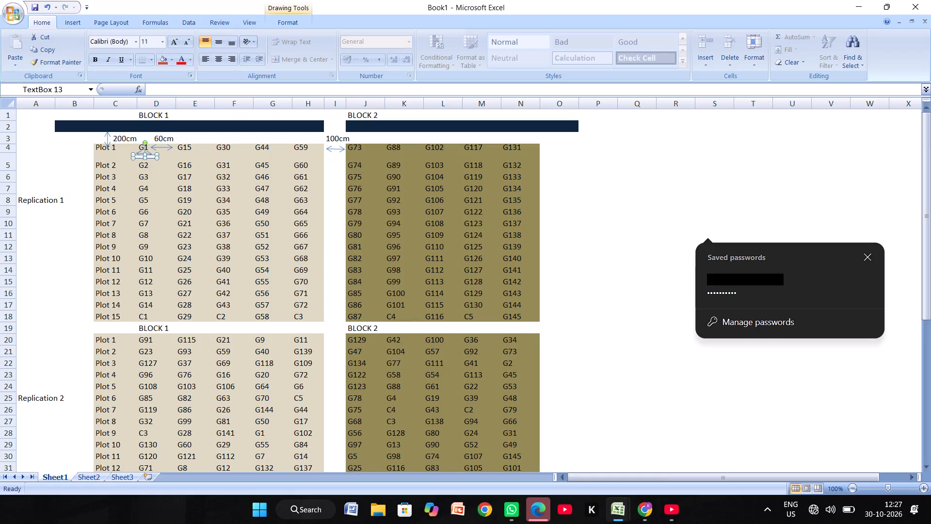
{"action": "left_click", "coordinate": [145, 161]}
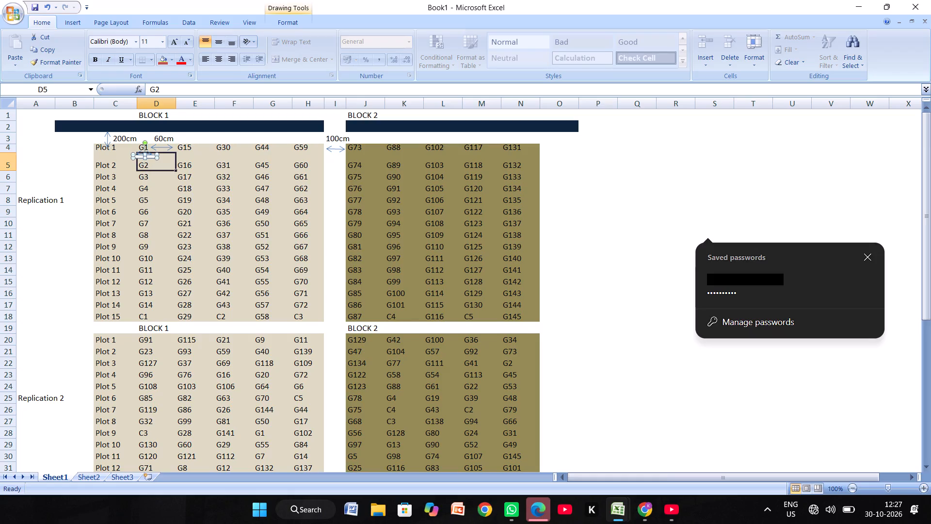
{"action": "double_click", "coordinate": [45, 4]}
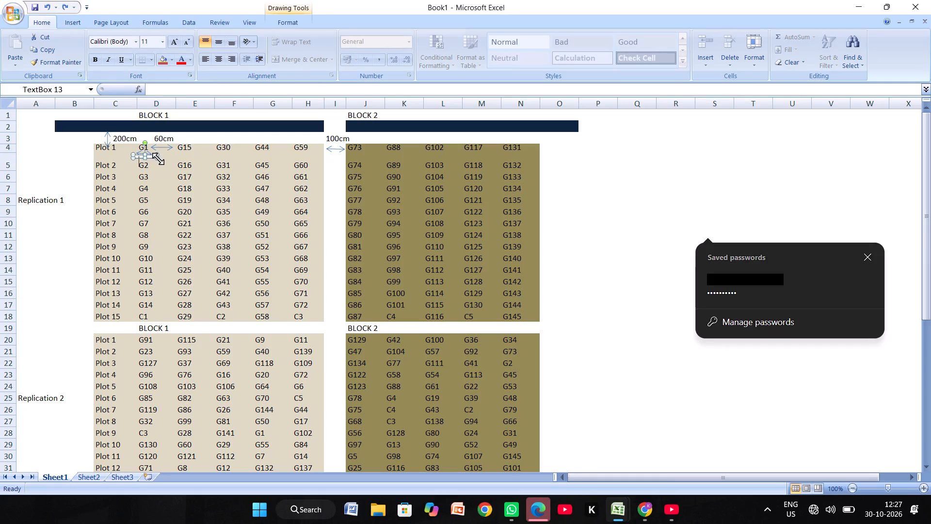
Enlarge the text box below the short arrow slightly and enter the label 67.5cm in it.
{"action": "left_click_drag", "start_coordinate": [158, 159], "coordinate": [161, 166]}
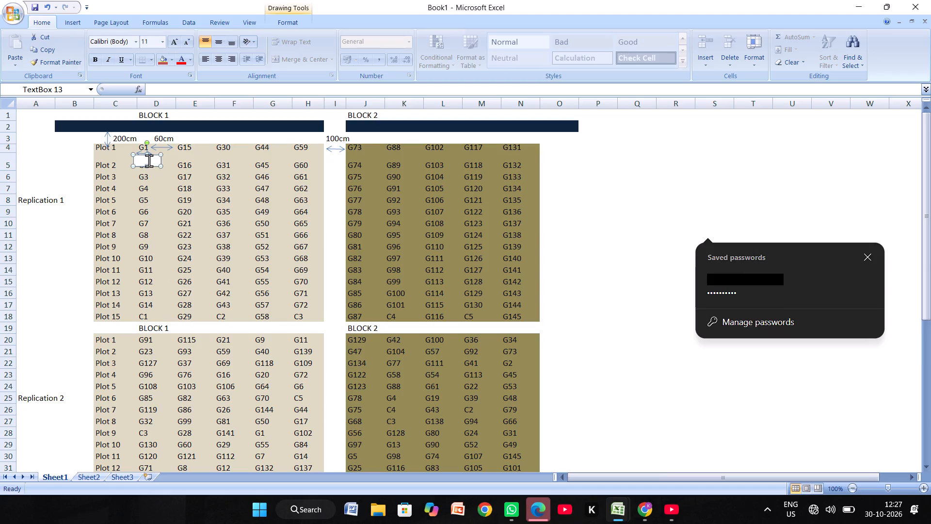
{"action": "double_click", "coordinate": [147, 161]}
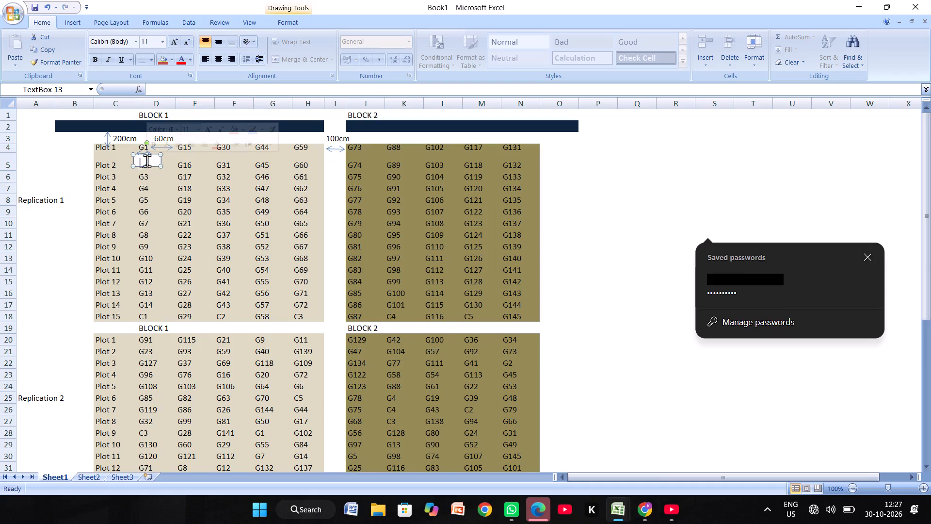
{"action": "type", "text": "67"}
{"action": "type", "text": ".5cm"}
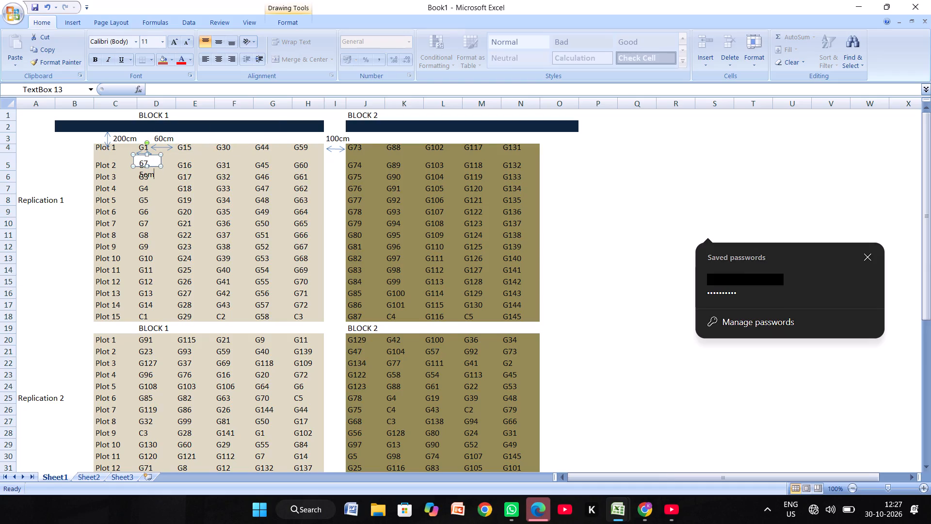
{"action": "key", "text": "Return"}
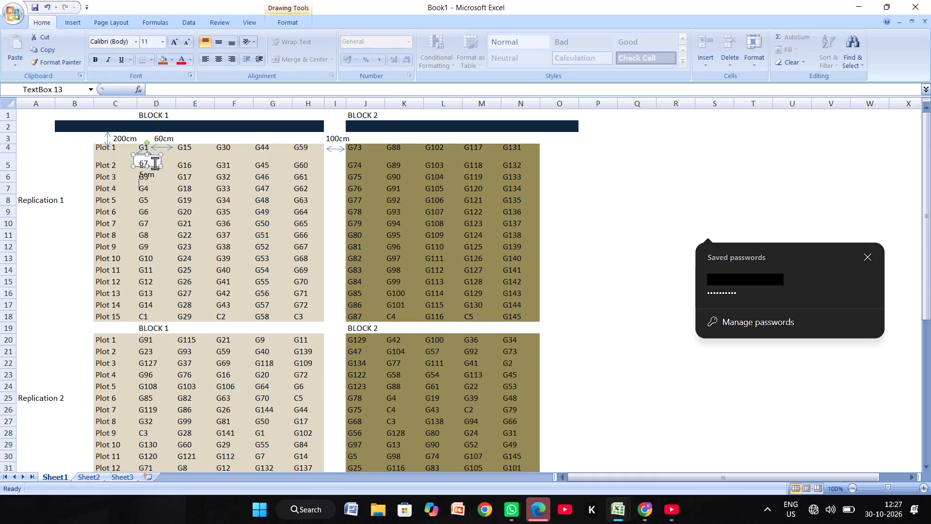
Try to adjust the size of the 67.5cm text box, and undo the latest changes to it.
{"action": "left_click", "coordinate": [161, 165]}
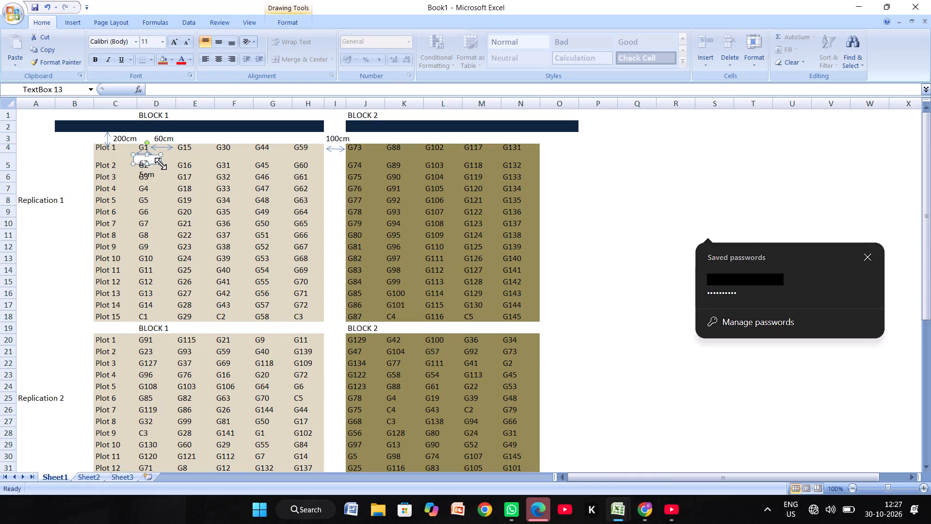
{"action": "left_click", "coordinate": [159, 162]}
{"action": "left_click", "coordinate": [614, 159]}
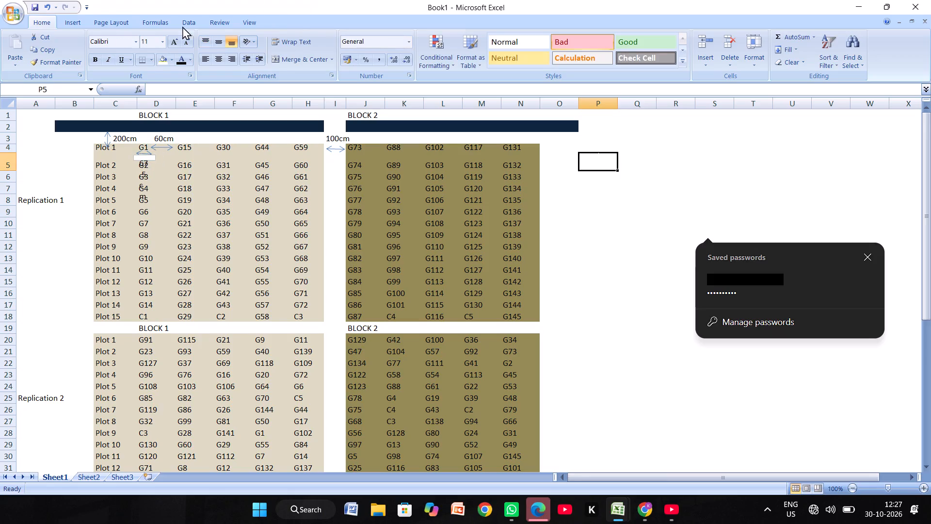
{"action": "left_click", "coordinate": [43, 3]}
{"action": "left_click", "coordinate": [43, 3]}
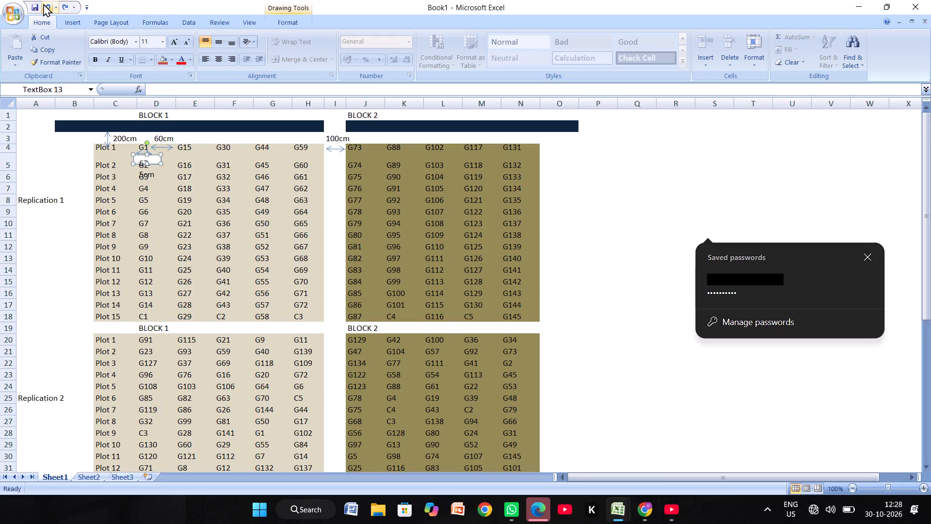
Undo the remaining changes to the small text box below the short arrow until the box is removed.
{"action": "left_click", "coordinate": [43, 3]}
{"action": "left_click", "coordinate": [43, 3]}
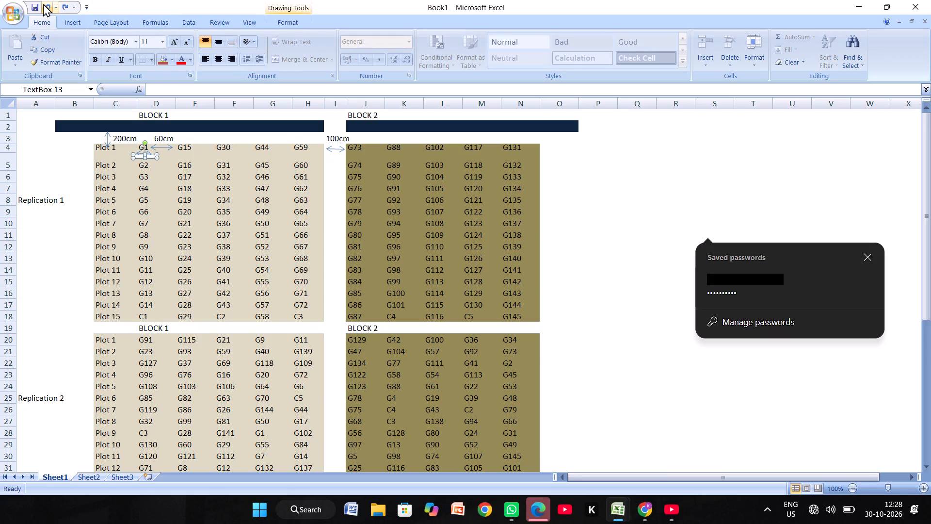
{"action": "left_click", "coordinate": [43, 3]}
{"action": "left_click", "coordinate": [43, 3]}
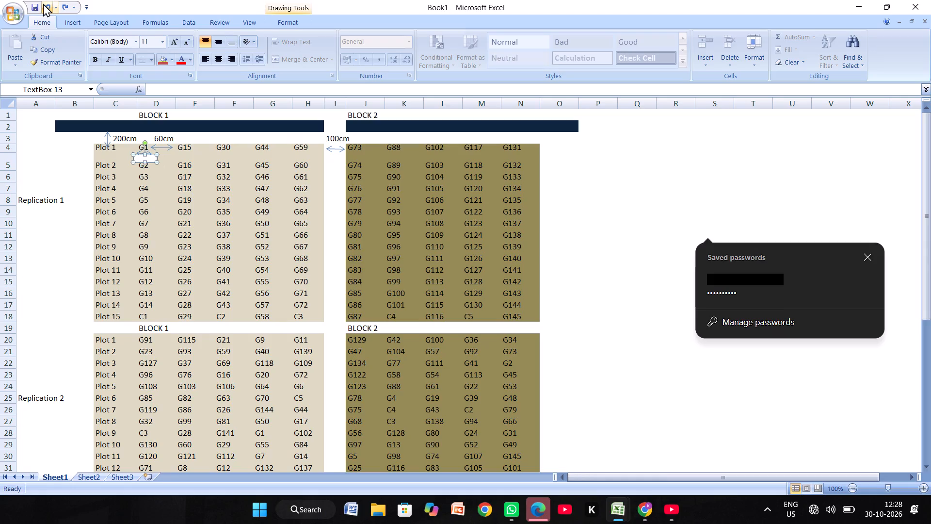
{"action": "left_click", "coordinate": [43, 3]}
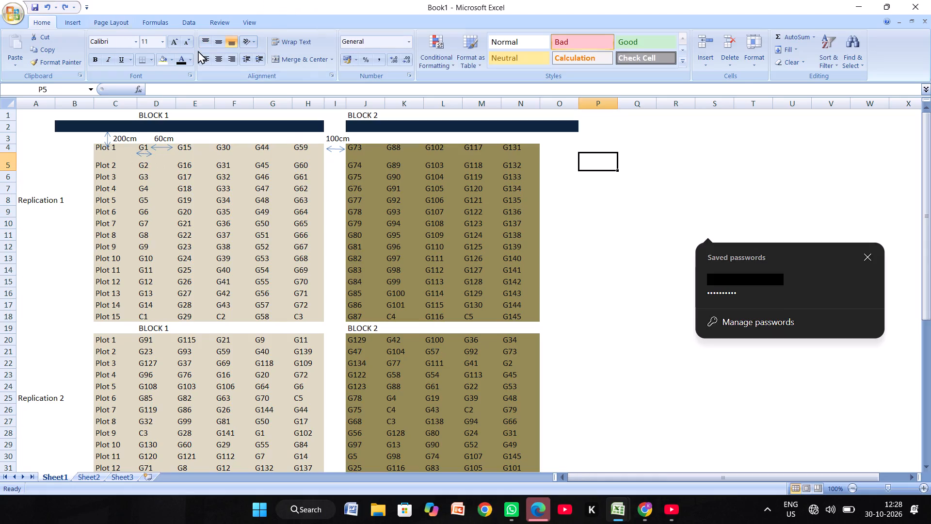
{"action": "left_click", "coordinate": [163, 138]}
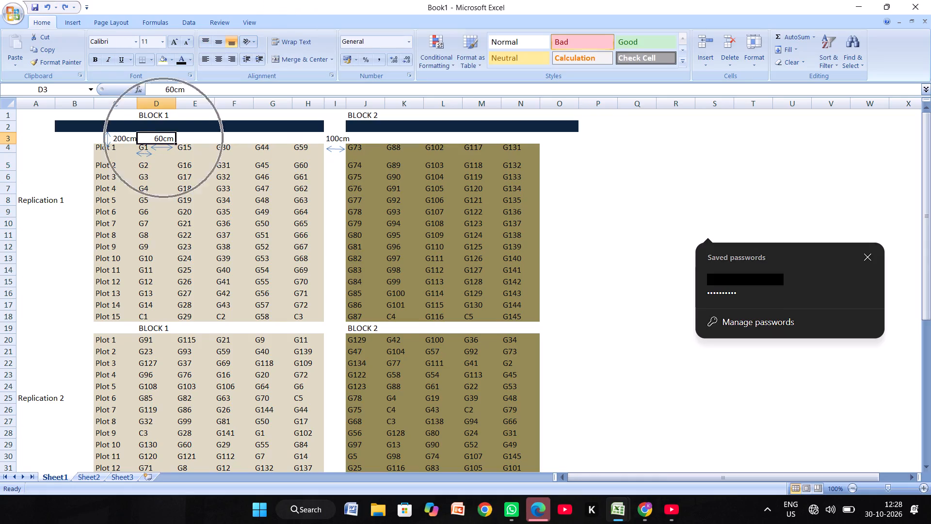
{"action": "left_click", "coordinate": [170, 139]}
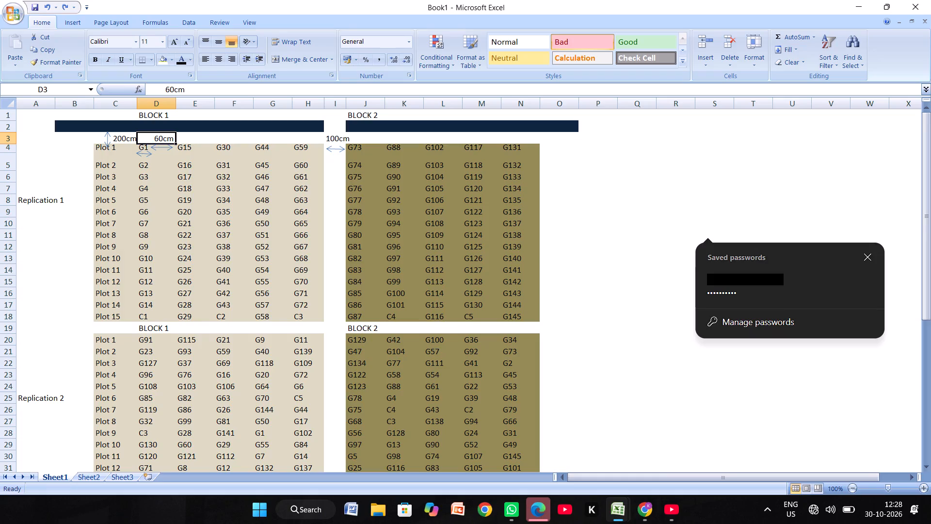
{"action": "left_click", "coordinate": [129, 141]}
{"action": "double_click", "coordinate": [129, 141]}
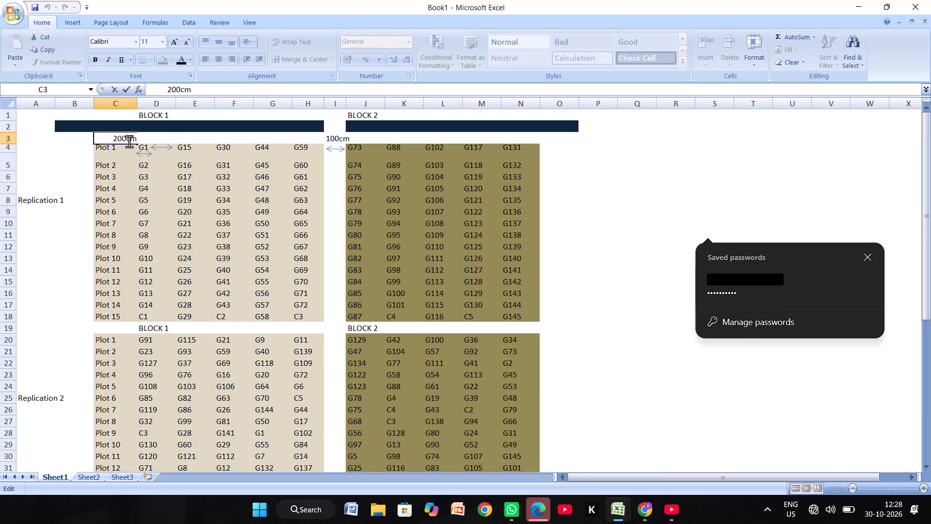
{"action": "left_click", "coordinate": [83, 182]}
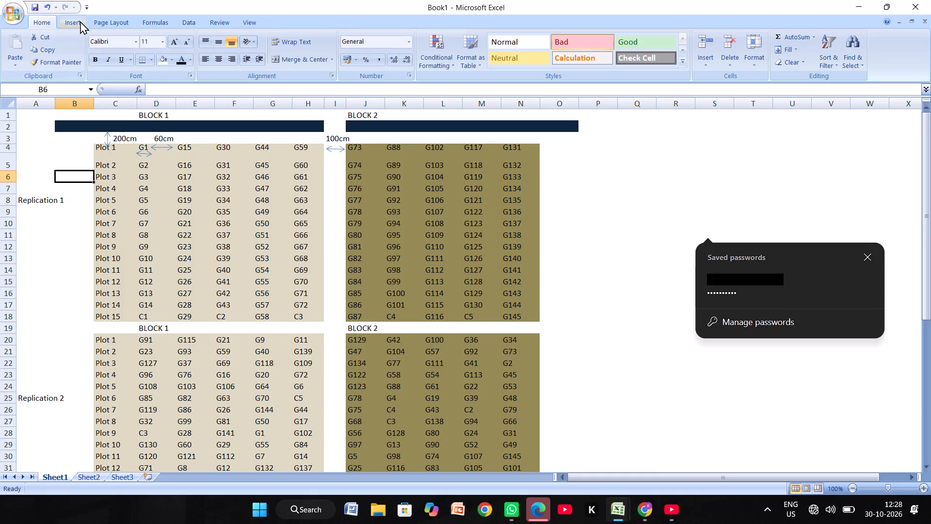
Insert a text box about 3.2 by 0.7 cm in the blank cells beside Block 2, around O8:P9, and enter 67.5cm in it.
{"action": "left_click", "coordinate": [80, 20]}
{"action": "left_click", "coordinate": [401, 45]}
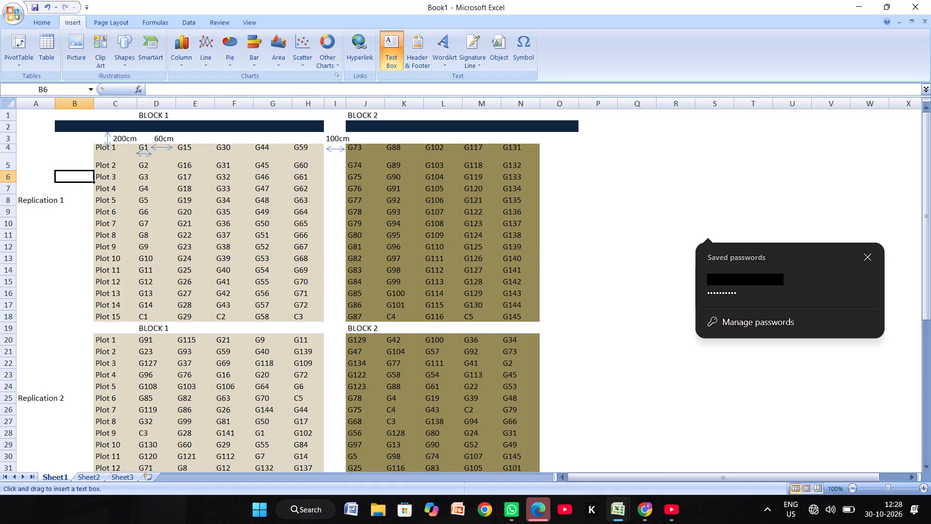
{"action": "left_click_drag", "start_coordinate": [551, 199], "coordinate": [639, 221]}
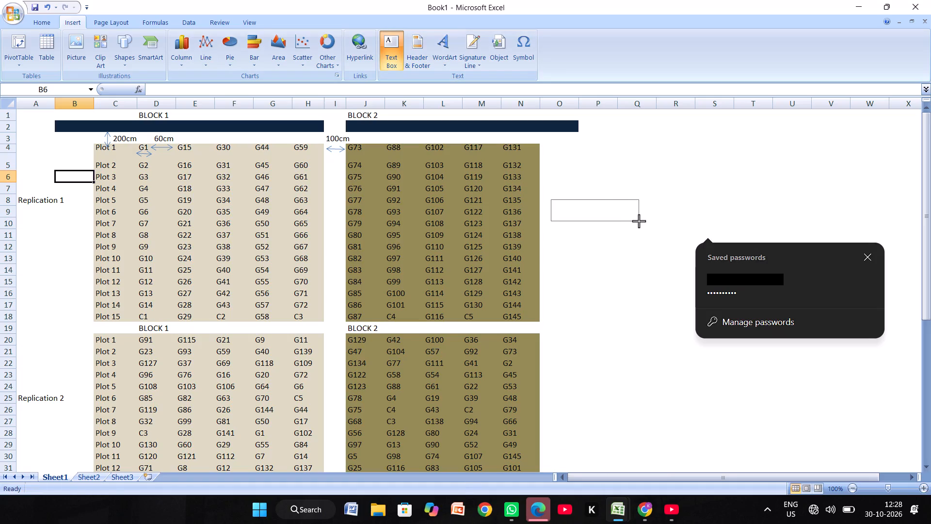
{"action": "left_click_drag", "start_coordinate": [639, 221], "coordinate": [625, 216]}
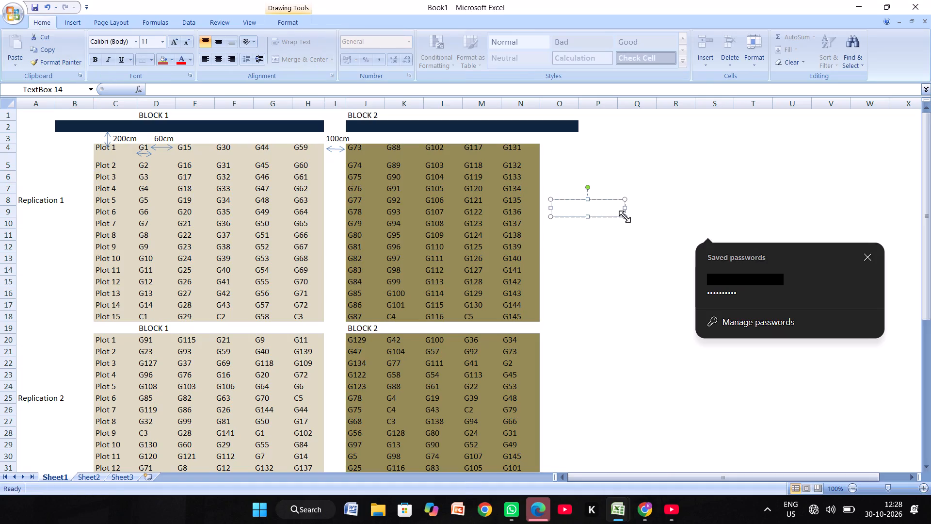
{"action": "type", "text": "16.7"}
{"action": "key", "text": "BackSpace"}
{"action": "key", "text": "BackSpace"}
{"action": "key", "text": "BackSpace"}
{"action": "key", "text": "BackSpace"}
{"action": "key", "text": "BackSpace"}
{"action": "type", "text": "67.5cm"}
{"action": "key", "text": "c"}
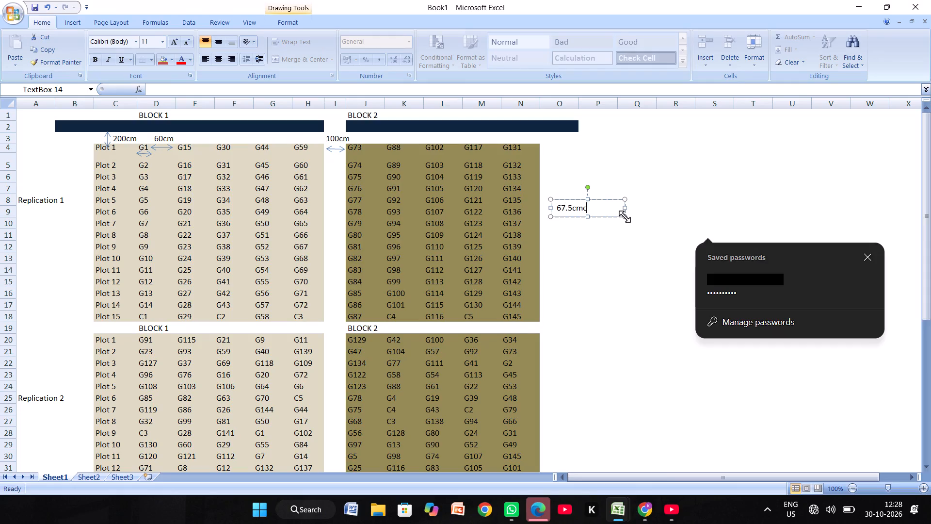
{"action": "key", "text": "BackSpace"}
Set the 67.5cm text box to no outline and no fill.
{"action": "left_click", "coordinate": [300, 24]}
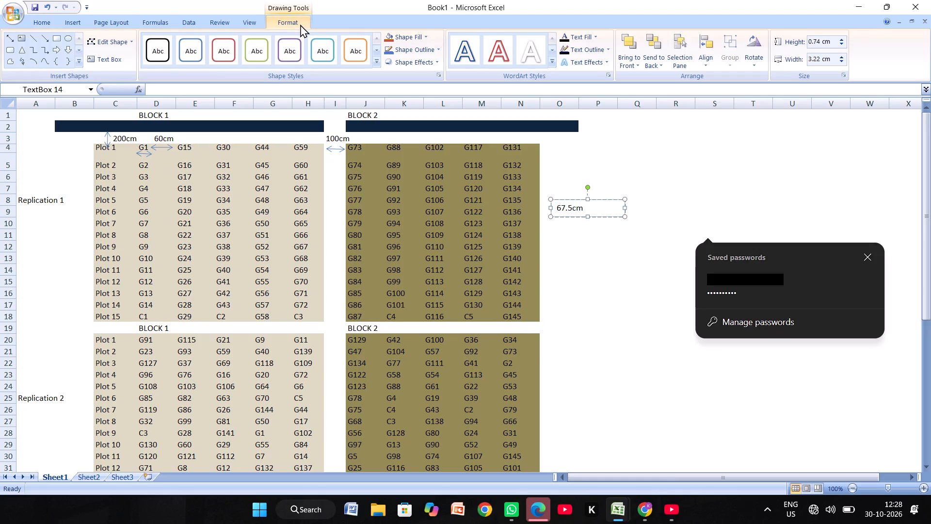
{"action": "left_click", "coordinate": [300, 24]}
{"action": "left_click", "coordinate": [399, 47]}
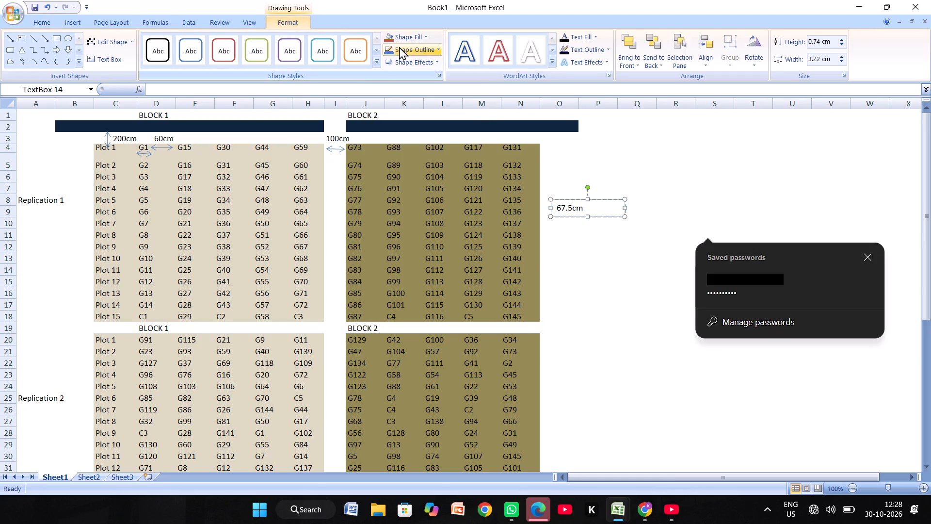
{"action": "left_click", "coordinate": [401, 162]}
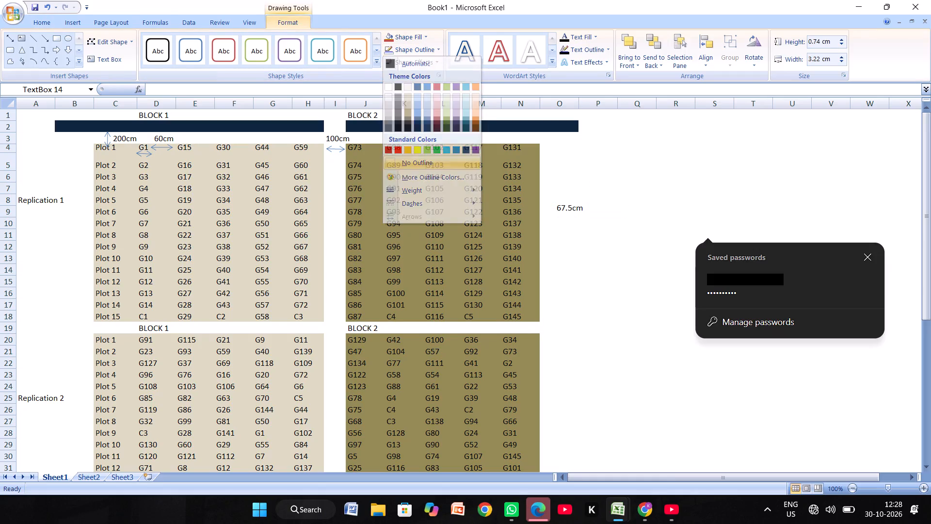
{"action": "left_click", "coordinate": [412, 37]}
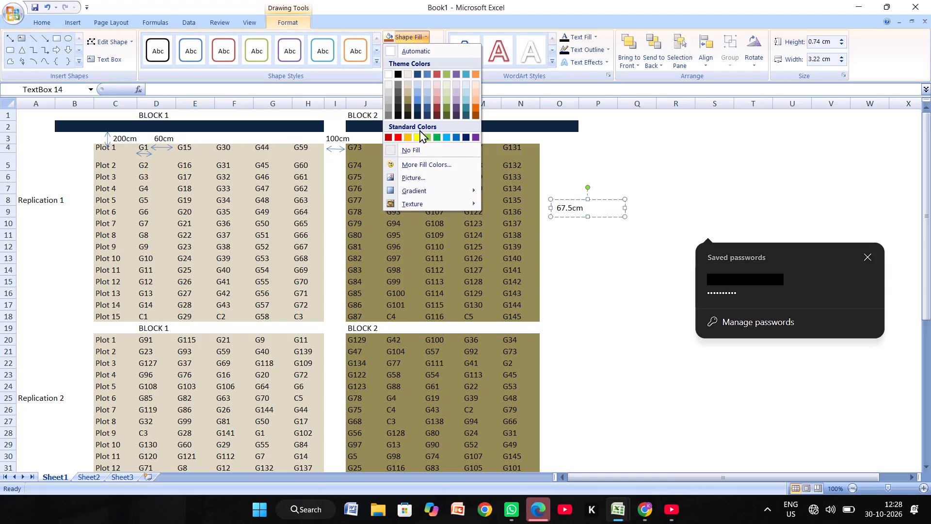
{"action": "left_click", "coordinate": [417, 147]}
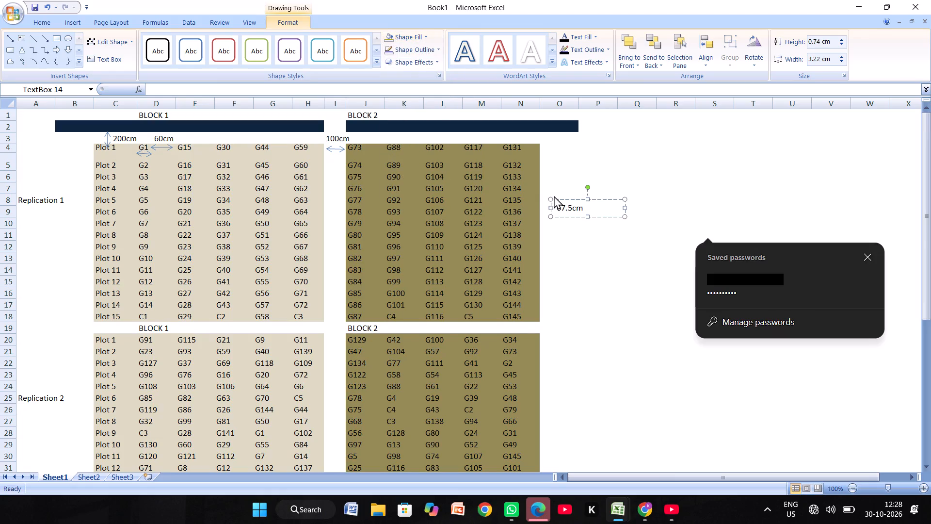
Move the 67.5cm text box onto the Block 1 plots so its label sits just below the short arrow under G1.
{"action": "left_click_drag", "start_coordinate": [556, 197], "coordinate": [542, 198]}
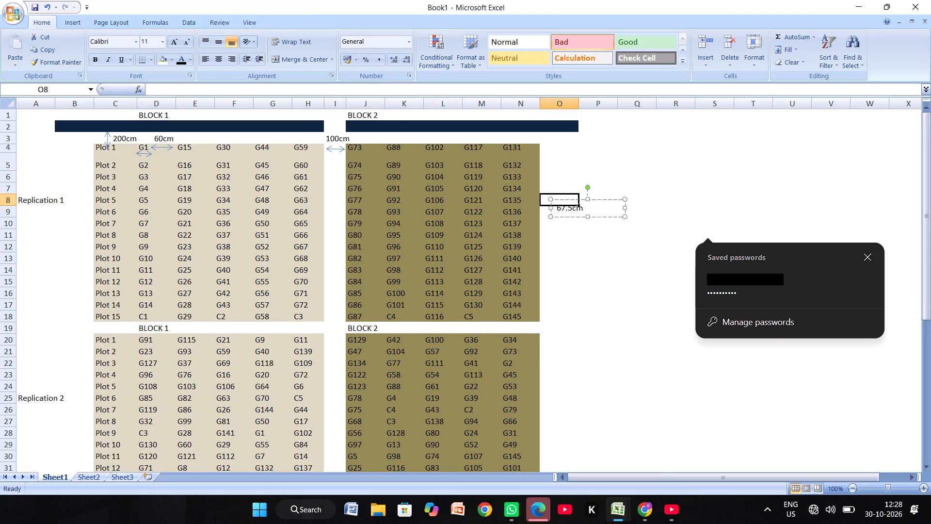
{"action": "left_click", "coordinate": [590, 206]}
{"action": "left_click", "coordinate": [568, 203]}
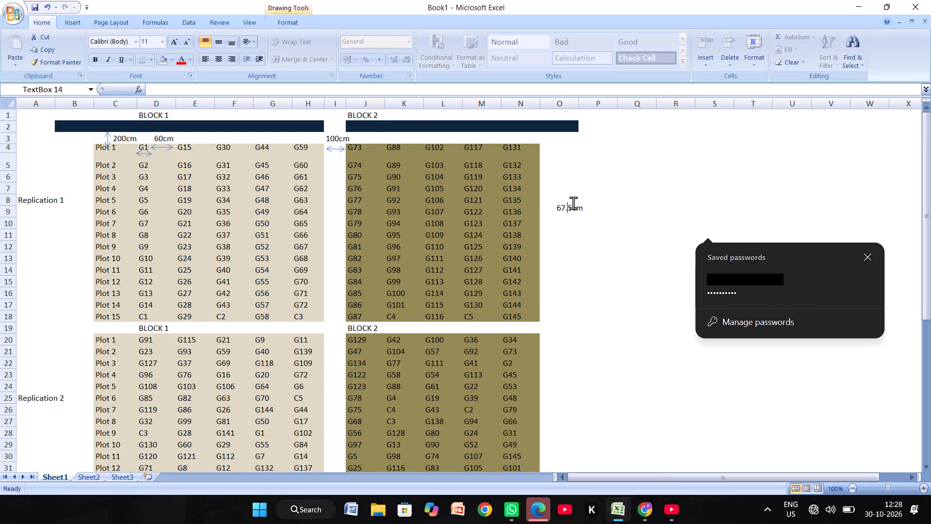
{"action": "left_click_drag", "start_coordinate": [581, 199], "coordinate": [243, 190]}
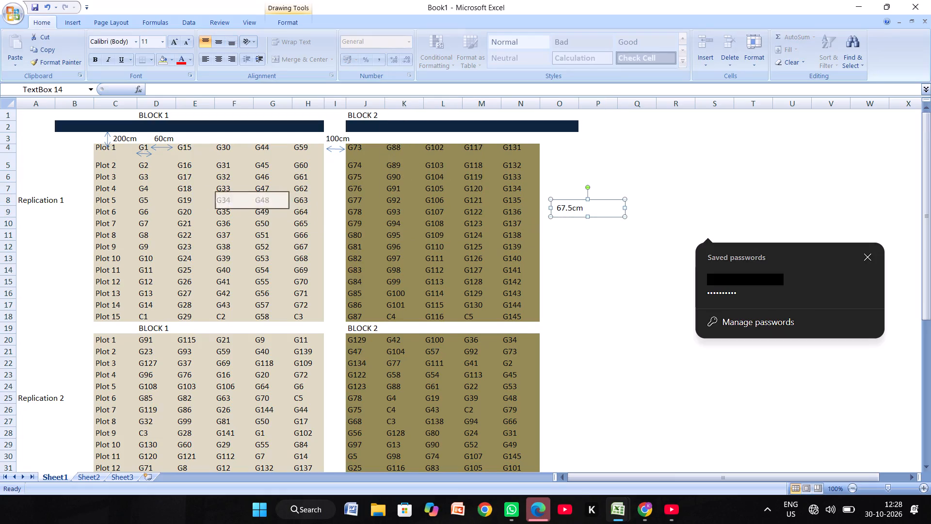
{"action": "left_click_drag", "start_coordinate": [243, 190], "coordinate": [127, 156]}
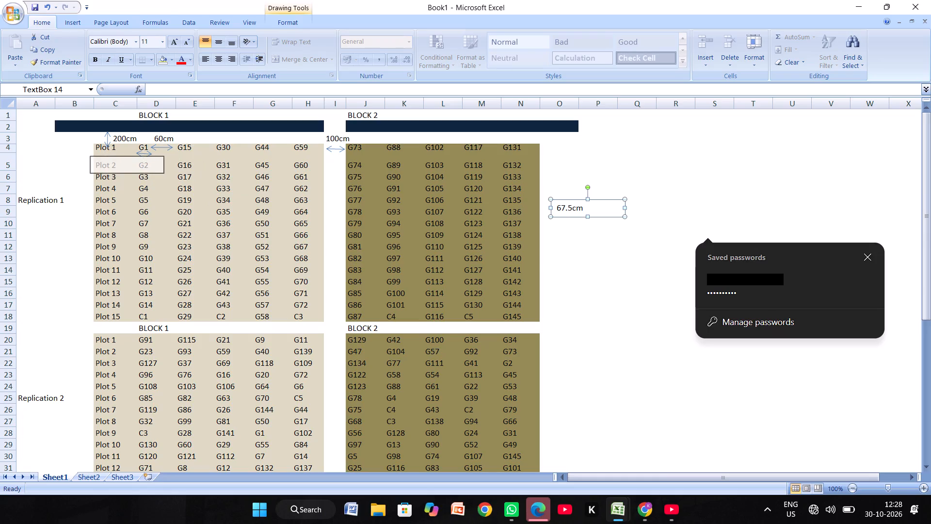
{"action": "left_click_drag", "start_coordinate": [127, 156], "coordinate": [159, 152]}
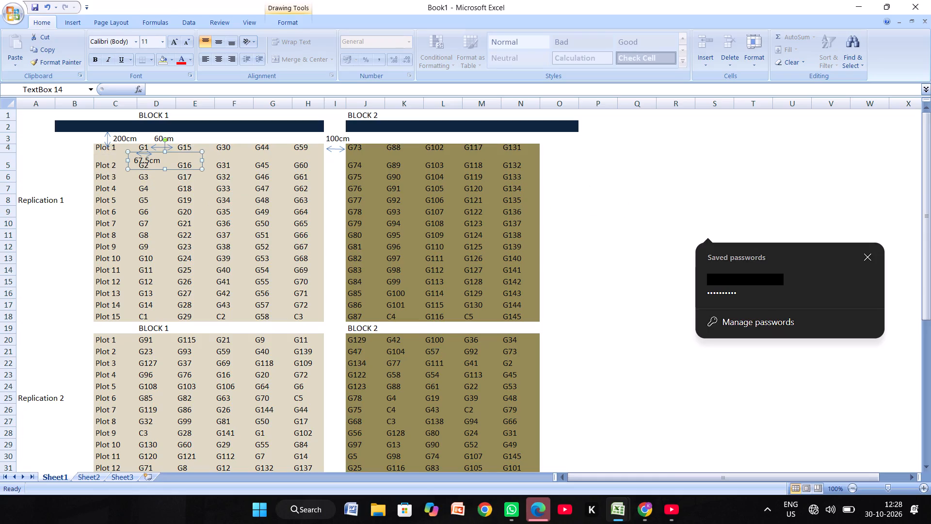
{"action": "left_click", "coordinate": [169, 152]}
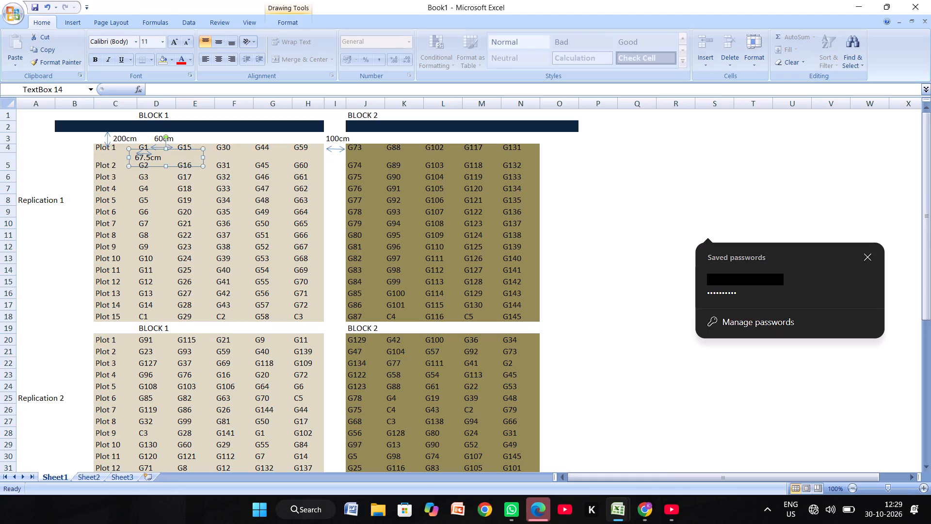
{"action": "left_click", "coordinate": [597, 279]}
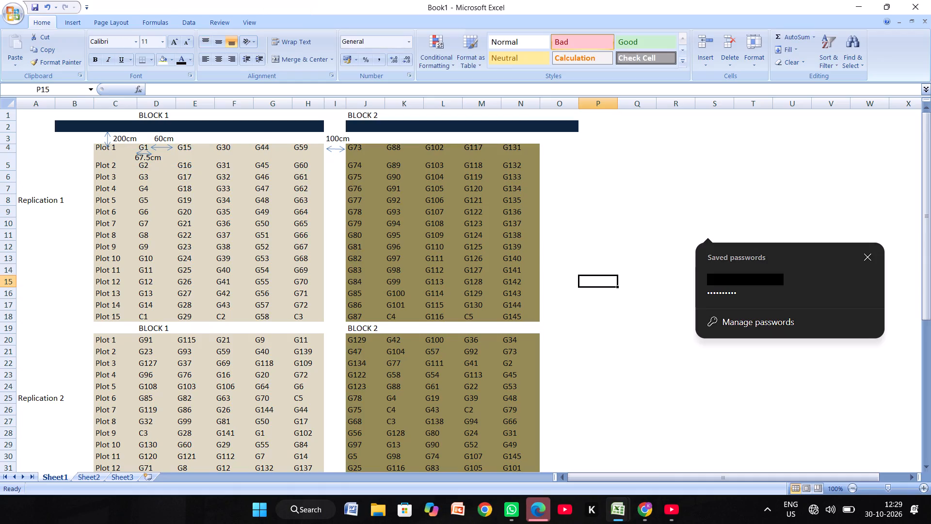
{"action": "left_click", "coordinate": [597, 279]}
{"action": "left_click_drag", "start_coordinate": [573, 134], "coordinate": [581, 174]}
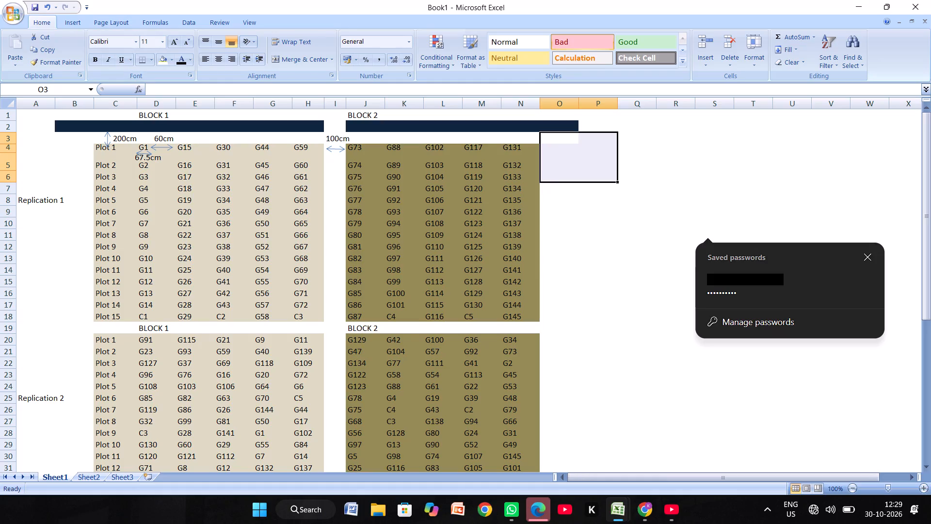
Copy the Replication 1 label in A8:B8 and clear it from those cells.
{"action": "left_click_drag", "start_coordinate": [62, 200], "coordinate": [39, 200]}
{"action": "key", "text": "ctrl+c"}
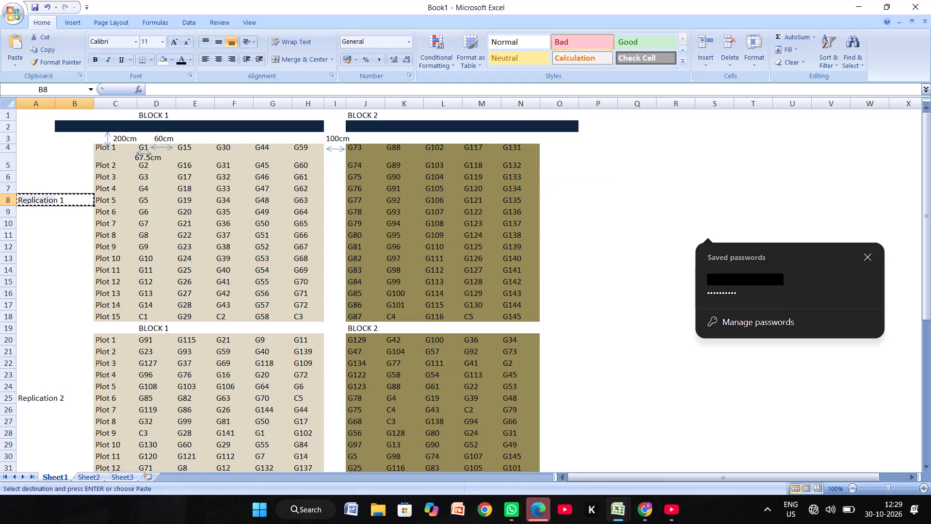
{"action": "key", "text": "Delete"}
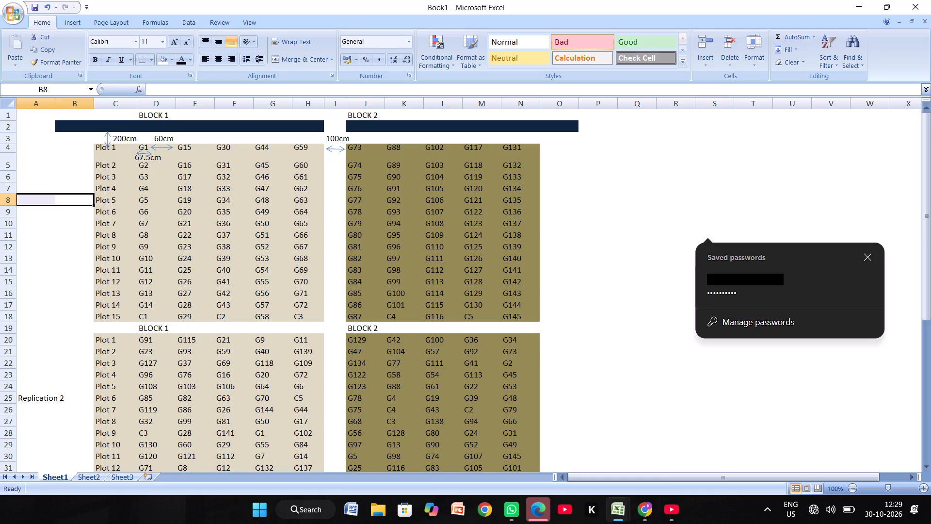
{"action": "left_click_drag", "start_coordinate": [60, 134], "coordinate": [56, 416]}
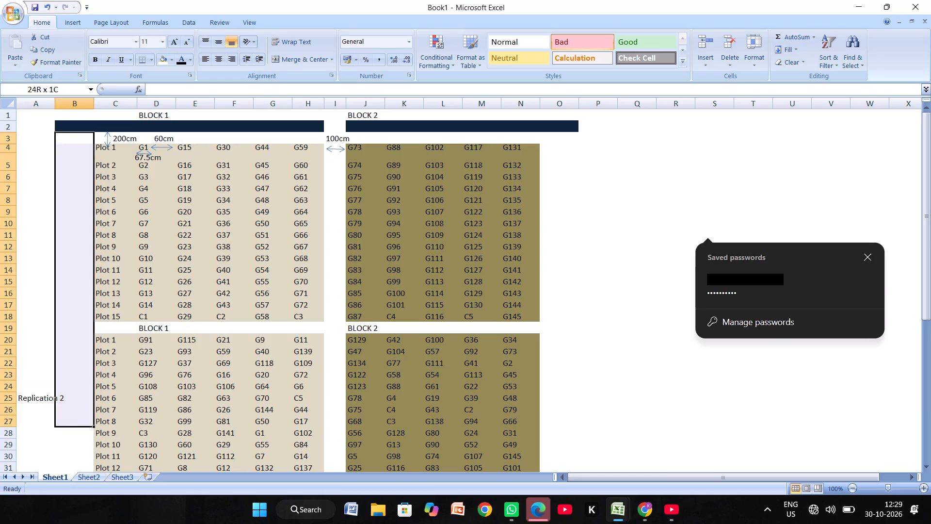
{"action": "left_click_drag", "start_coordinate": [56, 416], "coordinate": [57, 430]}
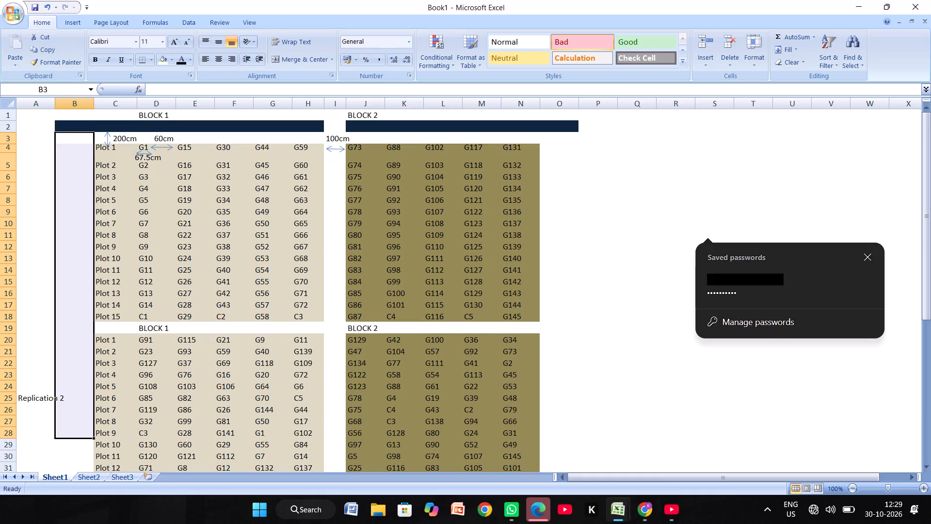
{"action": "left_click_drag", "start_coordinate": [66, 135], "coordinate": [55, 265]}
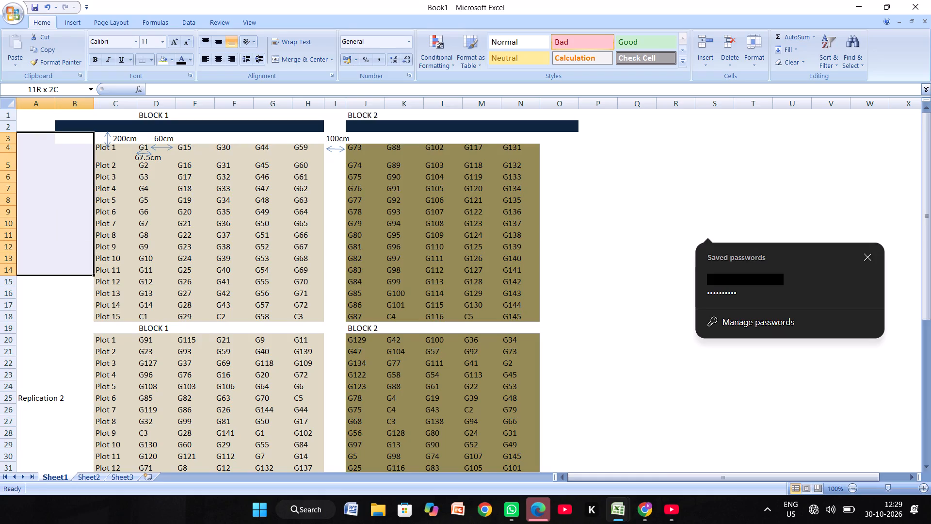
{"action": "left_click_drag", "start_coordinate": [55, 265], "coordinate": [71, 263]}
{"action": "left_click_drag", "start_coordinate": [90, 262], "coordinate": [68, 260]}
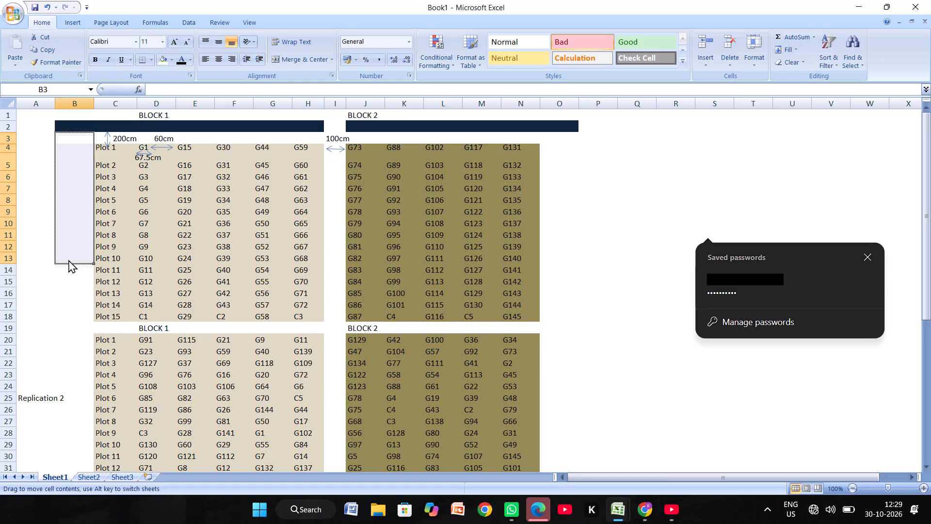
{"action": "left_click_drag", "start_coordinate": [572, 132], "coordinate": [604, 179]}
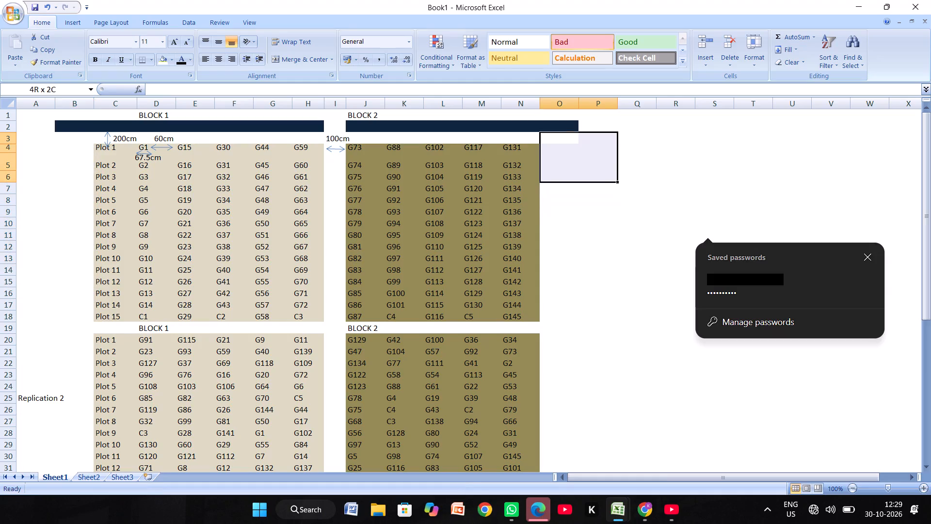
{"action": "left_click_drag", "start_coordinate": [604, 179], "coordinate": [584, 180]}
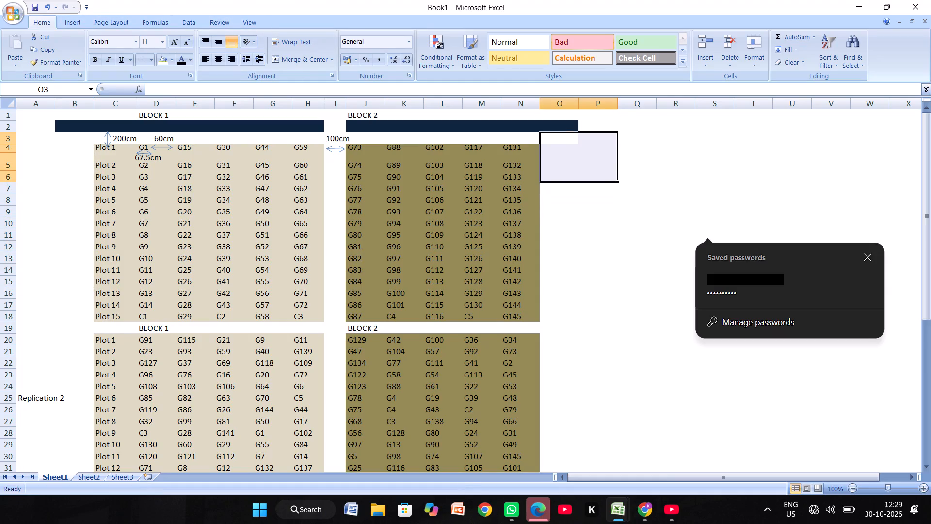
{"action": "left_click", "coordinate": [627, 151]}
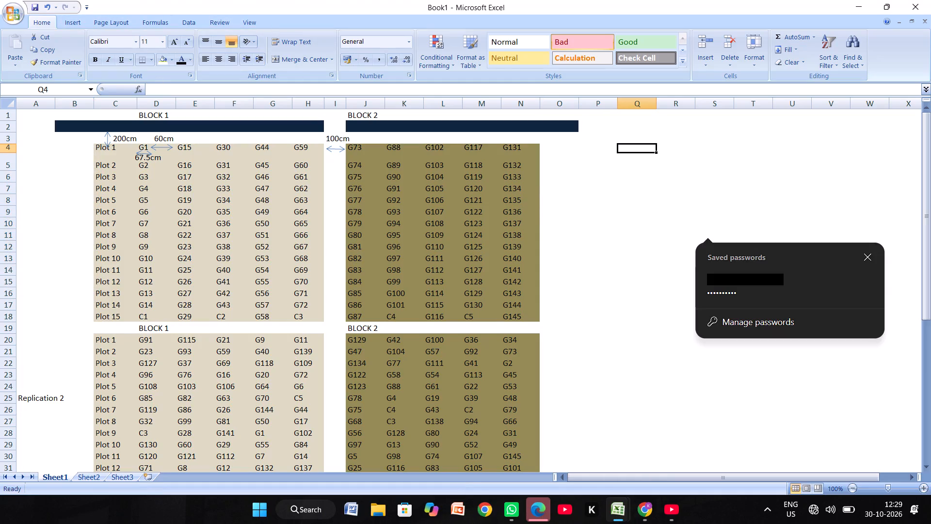
Clear the Replication 2 label in A25:B25 and the third replication's label cells in A43:B43.
{"action": "left_click", "coordinate": [37, 395]}
{"action": "left_click_drag", "start_coordinate": [64, 397], "coordinate": [31, 399]}
{"action": "key", "text": "Delete"}
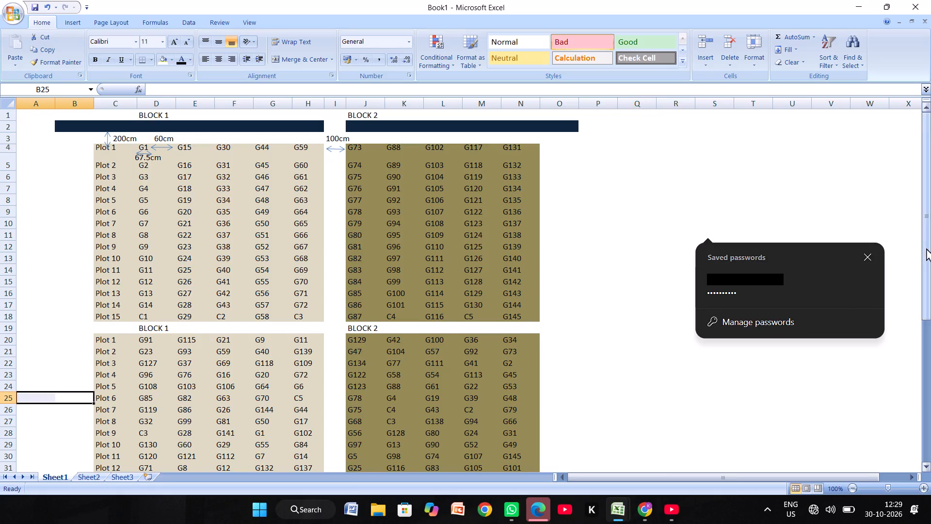
{"action": "left_click_drag", "start_coordinate": [926, 248], "coordinate": [926, 378]}
{"action": "left_click_drag", "start_coordinate": [31, 383], "coordinate": [58, 381]}
{"action": "key", "text": "Delete"}
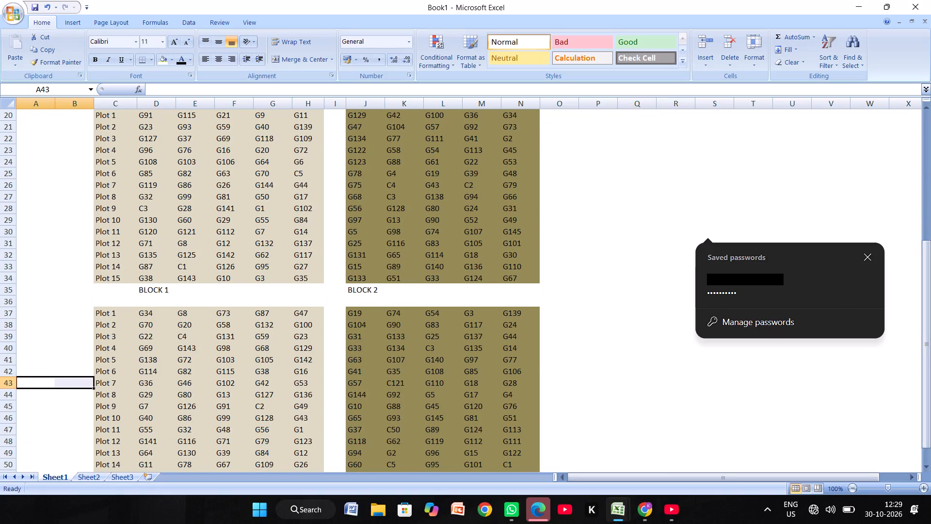
Narrow the blank columns before the plot labels, reducing column A slightly and column B to a width of 3.22 (36 pixels).
{"action": "left_click_drag", "start_coordinate": [930, 280], "coordinate": [930, 121]}
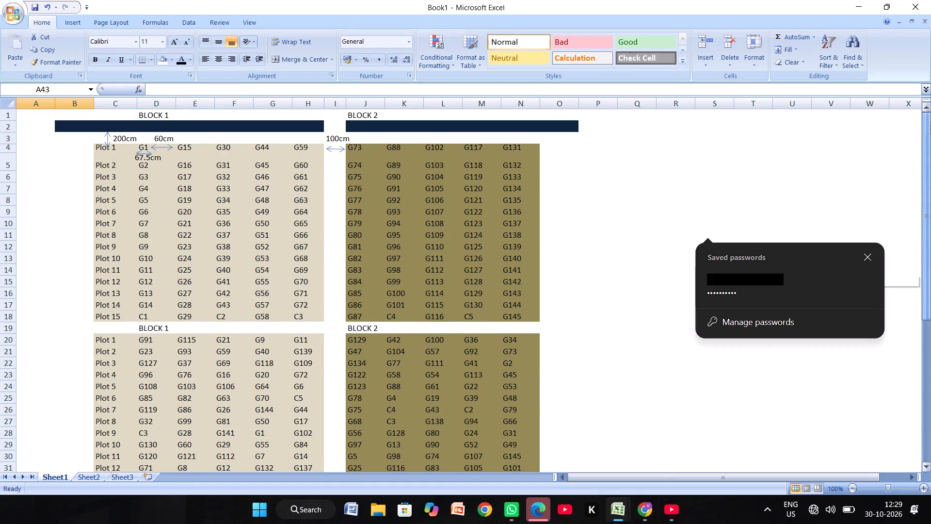
{"action": "left_click", "coordinate": [66, 137]}
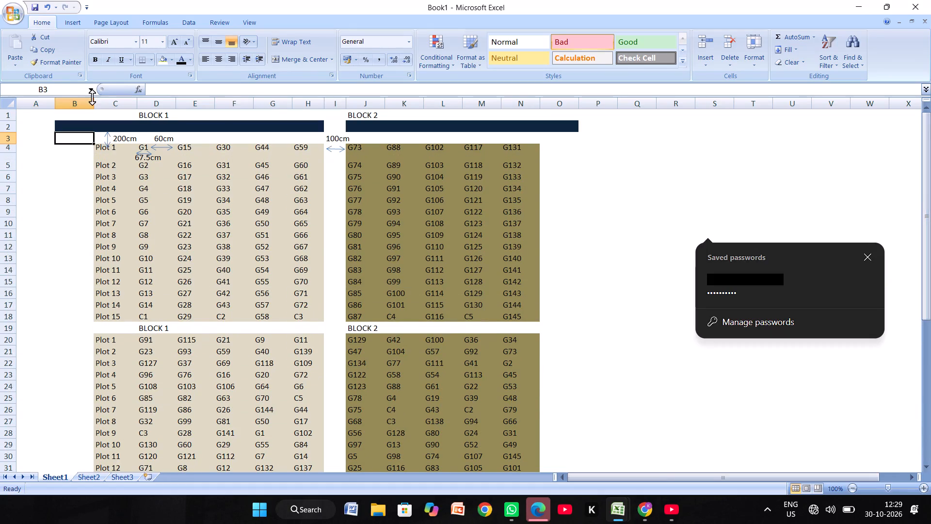
{"action": "left_click_drag", "start_coordinate": [92, 101], "coordinate": [84, 101]}
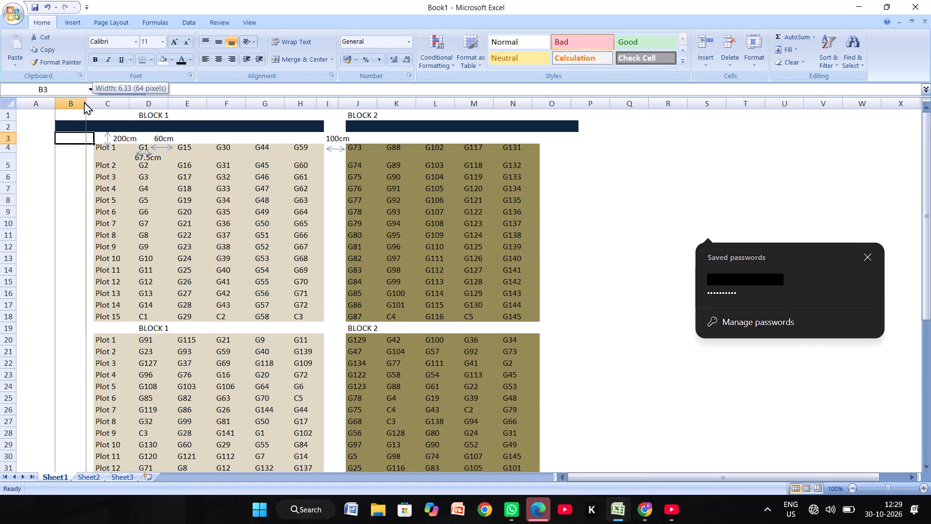
{"action": "left_click_drag", "start_coordinate": [84, 101], "coordinate": [80, 102]}
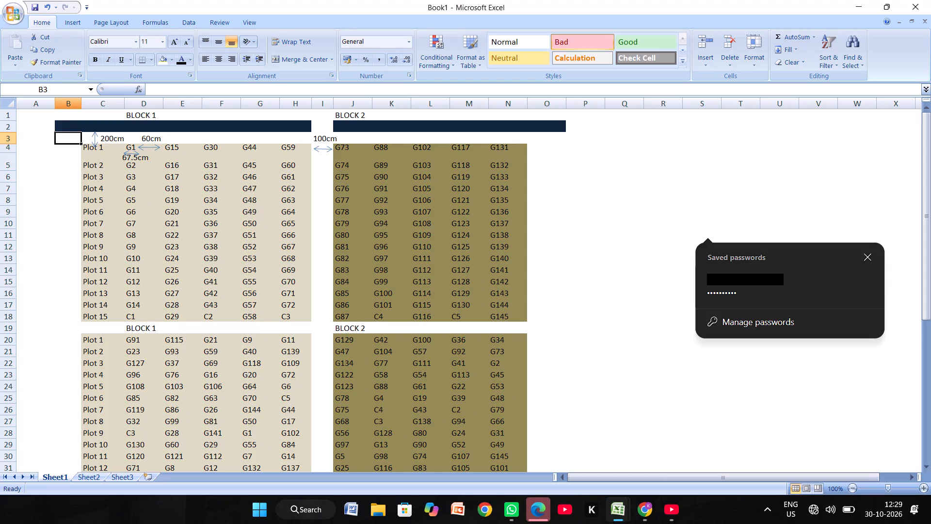
{"action": "left_click_drag", "start_coordinate": [46, 123], "coordinate": [53, 126]}
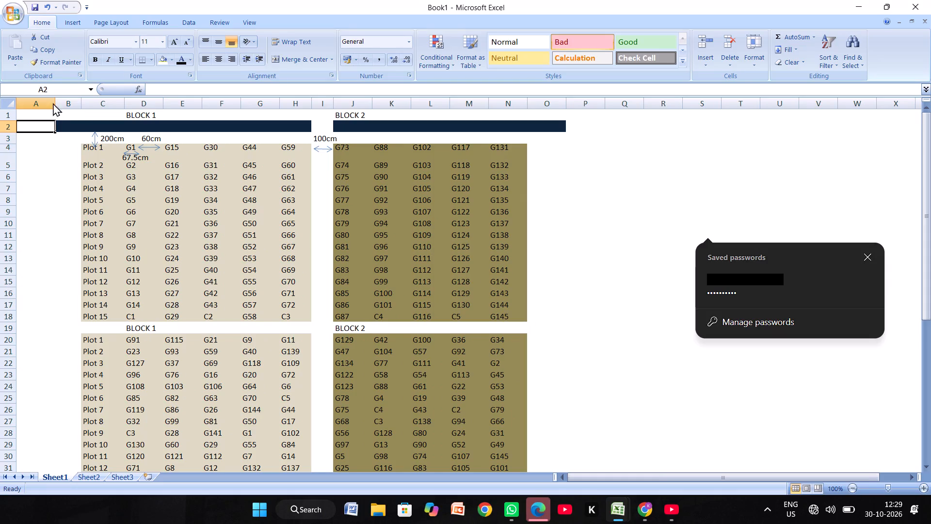
{"action": "left_click_drag", "start_coordinate": [53, 103], "coordinate": [44, 105]}
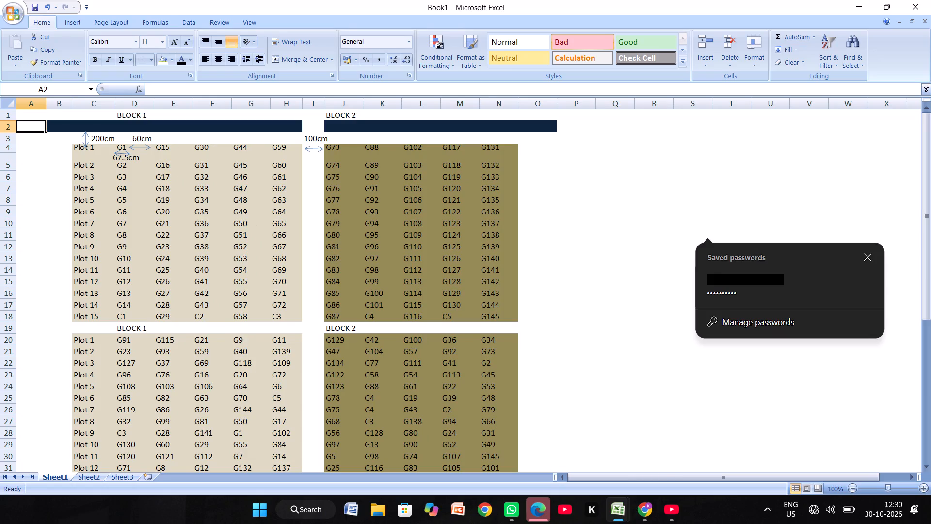
{"action": "left_click_drag", "start_coordinate": [69, 101], "coordinate": [60, 103]}
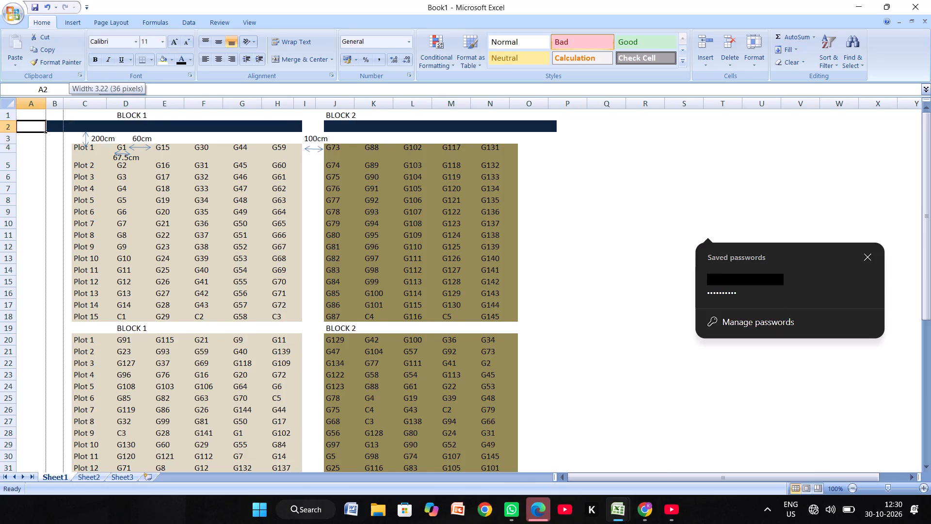
{"action": "left_click_drag", "start_coordinate": [60, 103], "coordinate": [60, 104]}
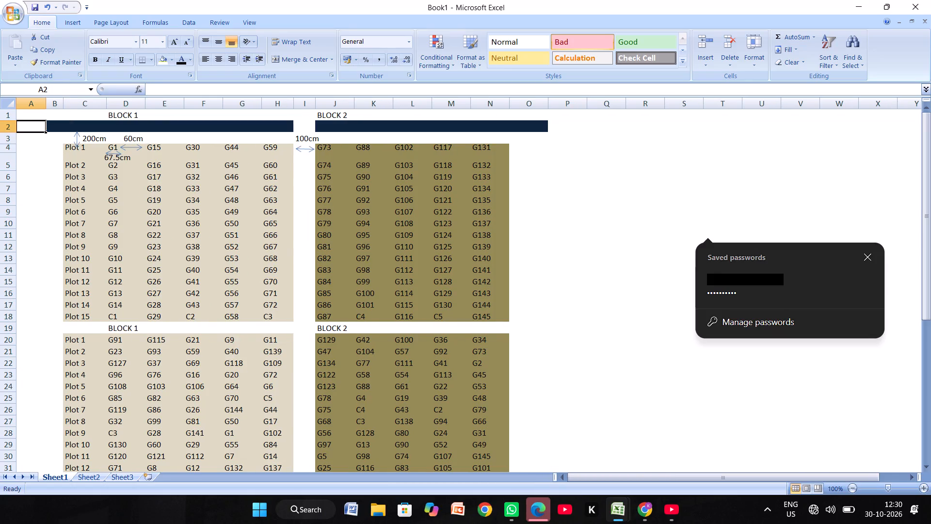
Fill cells A2:A55 with the same dark navy blue as the band in row 2.
{"action": "left_click_drag", "start_coordinate": [16, 126], "coordinate": [34, 126]}
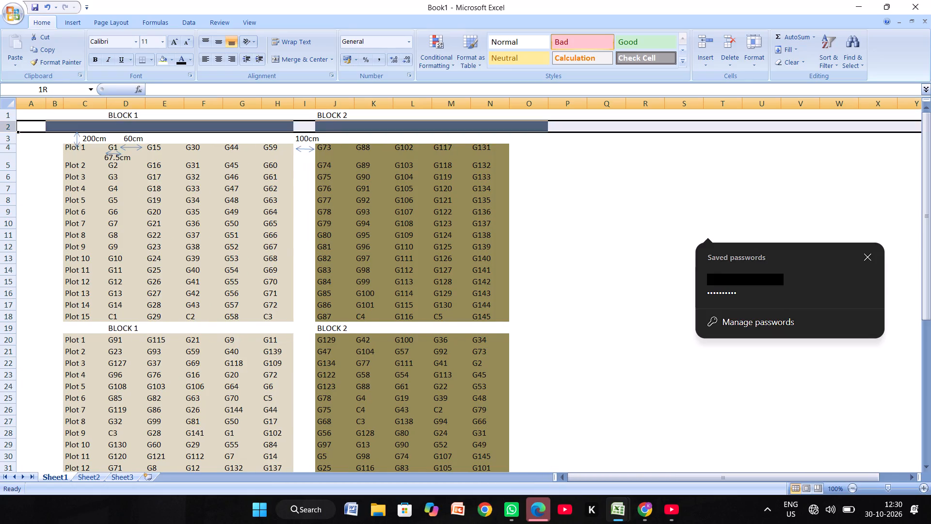
{"action": "left_click_drag", "start_coordinate": [34, 126], "coordinate": [23, 104]}
{"action": "left_click_drag", "start_coordinate": [23, 104], "coordinate": [42, 106]}
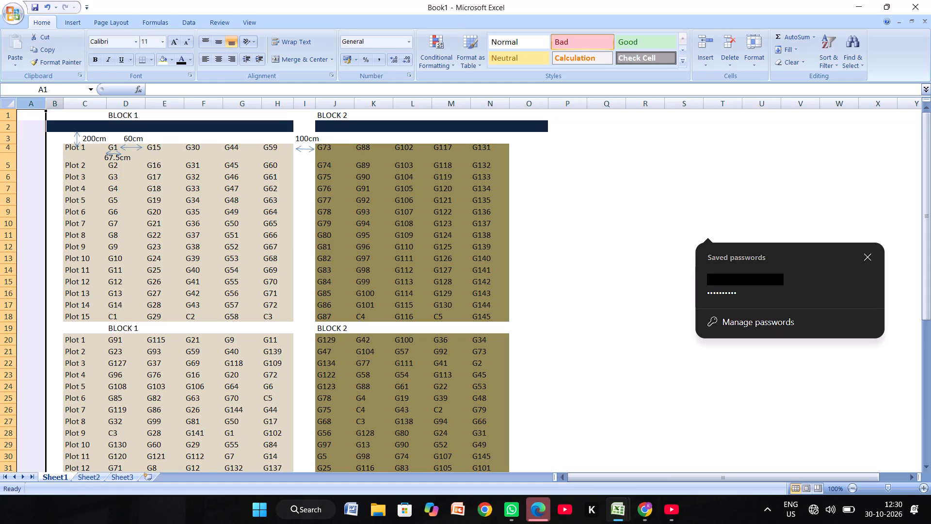
{"action": "left_click_drag", "start_coordinate": [43, 125], "coordinate": [40, 349]}
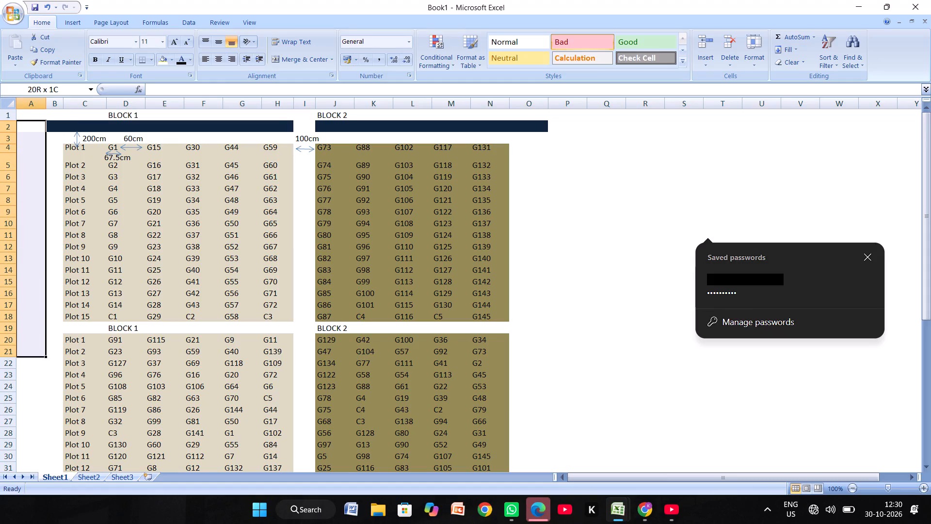
{"action": "left_click_drag", "start_coordinate": [40, 349], "coordinate": [40, 523]}
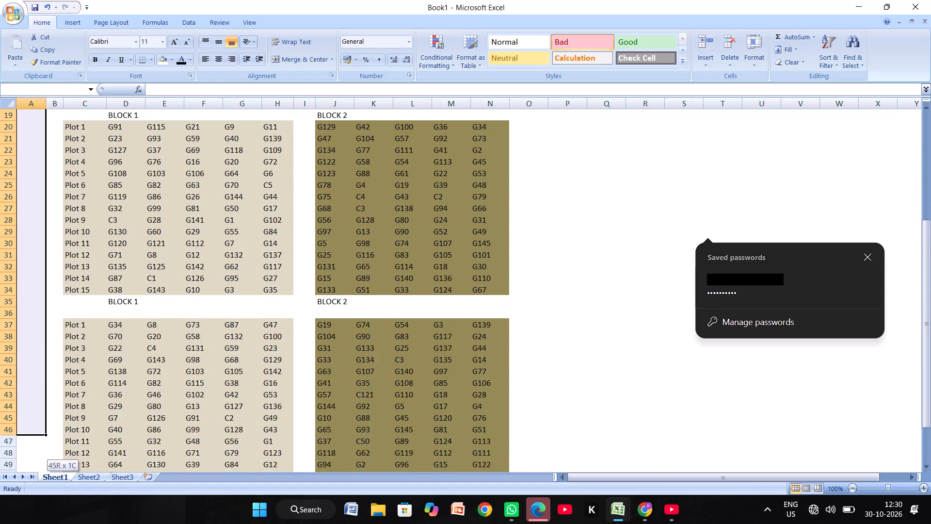
{"action": "left_click_drag", "start_coordinate": [40, 523], "coordinate": [43, 361]}
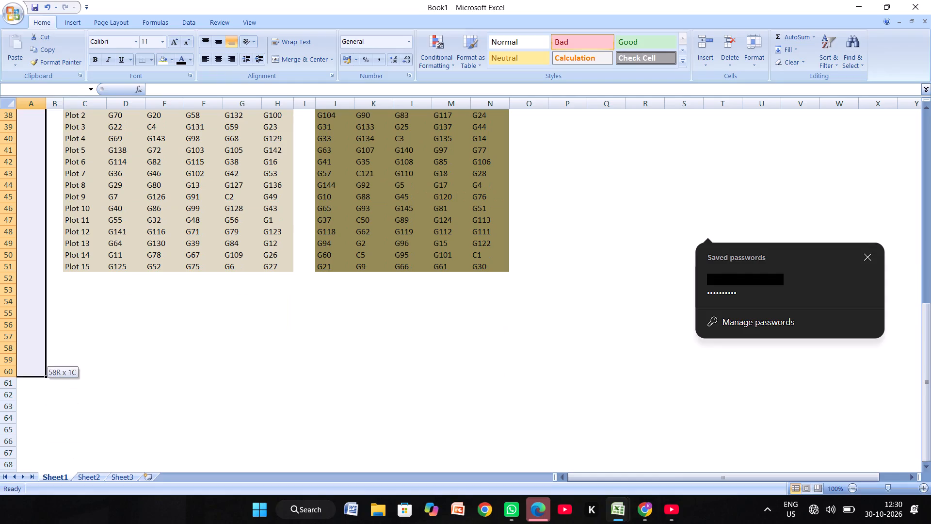
{"action": "left_click_drag", "start_coordinate": [43, 361], "coordinate": [40, 310]}
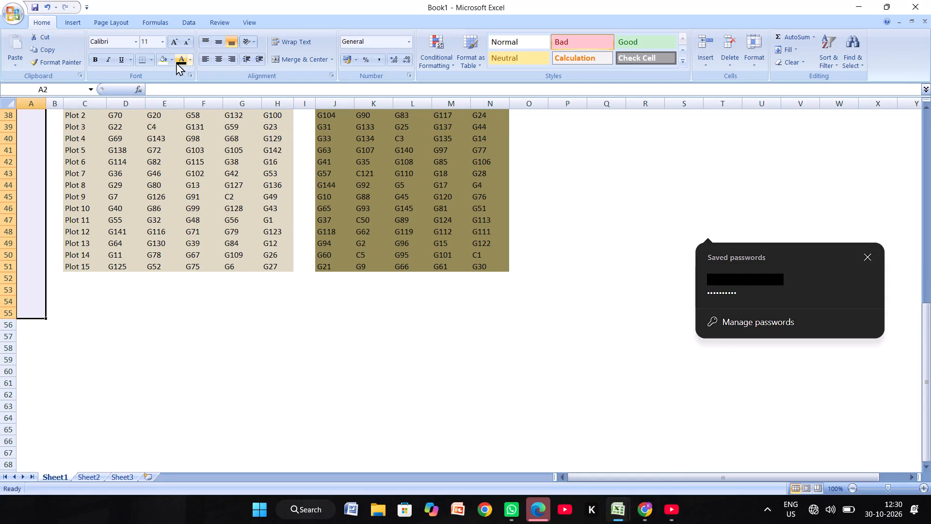
{"action": "left_click", "coordinate": [183, 63]}
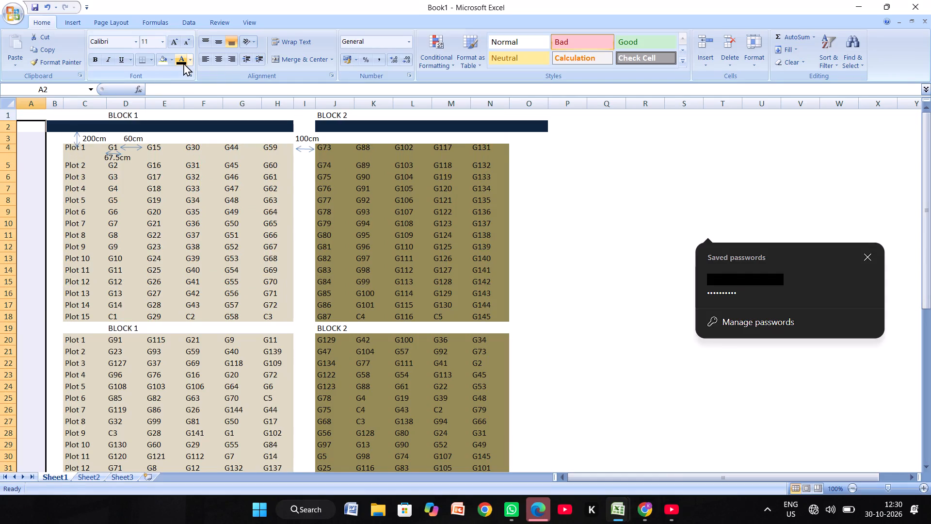
{"action": "left_click_drag", "start_coordinate": [171, 60], "coordinate": [175, 92]}
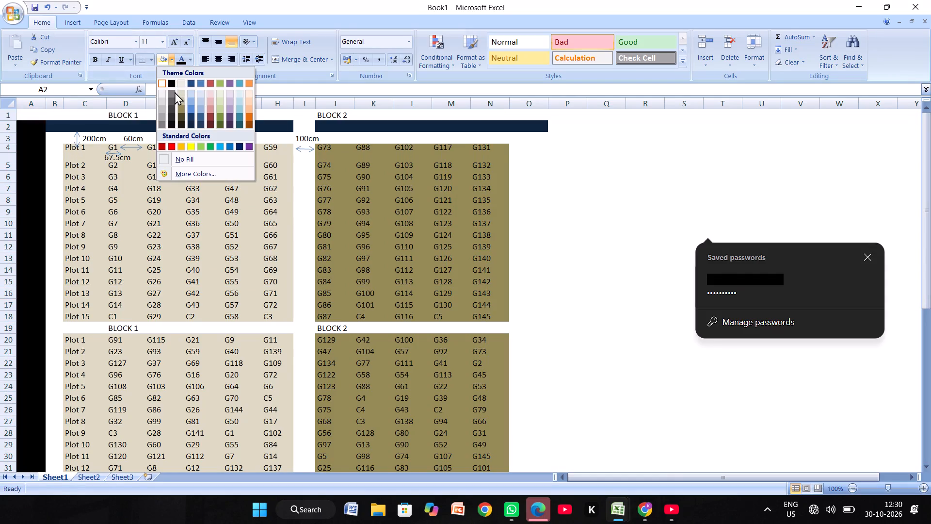
{"action": "left_click_drag", "start_coordinate": [175, 92], "coordinate": [189, 118]}
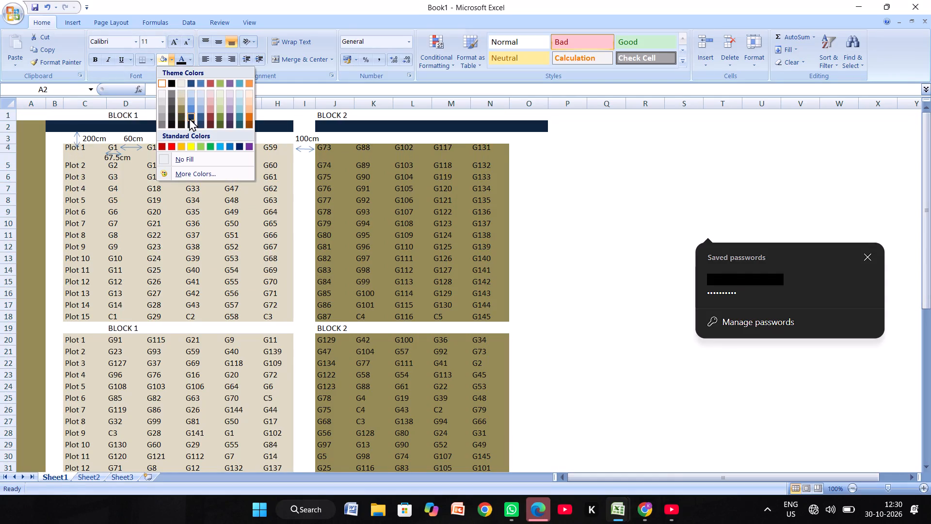
{"action": "left_click_drag", "start_coordinate": [189, 118], "coordinate": [195, 122]}
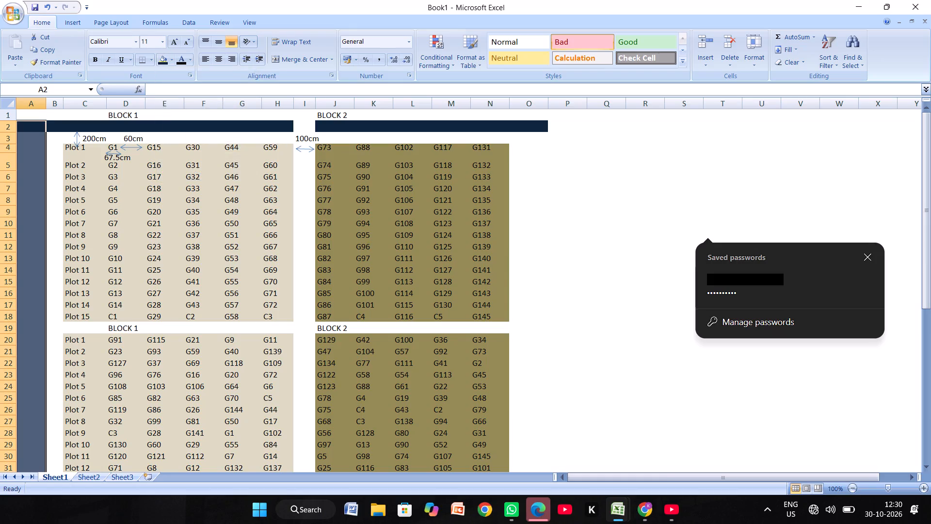
Narrow the navy column A to a width of 3.33 (37 pixels) and slightly narrow column O beside Block 2.
{"action": "left_click_drag", "start_coordinate": [45, 108], "coordinate": [34, 110]}
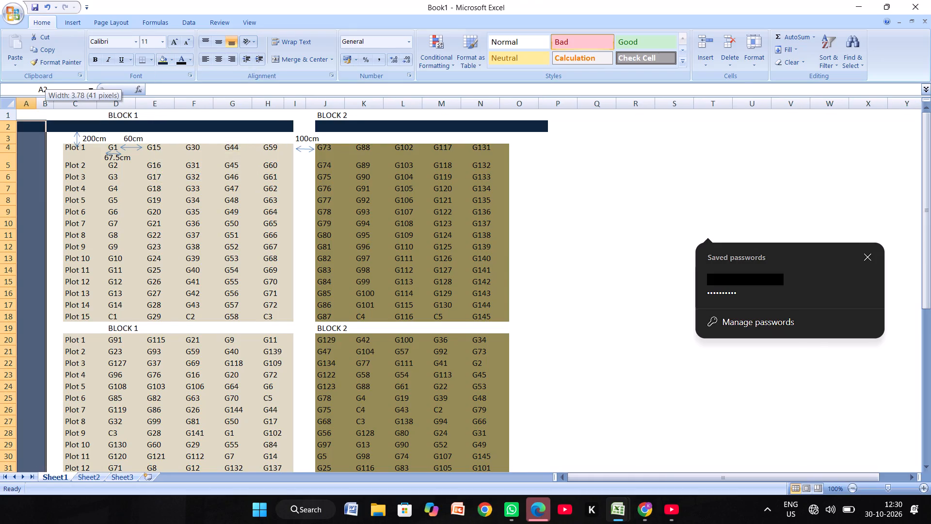
{"action": "left_click_drag", "start_coordinate": [34, 110], "coordinate": [33, 111]}
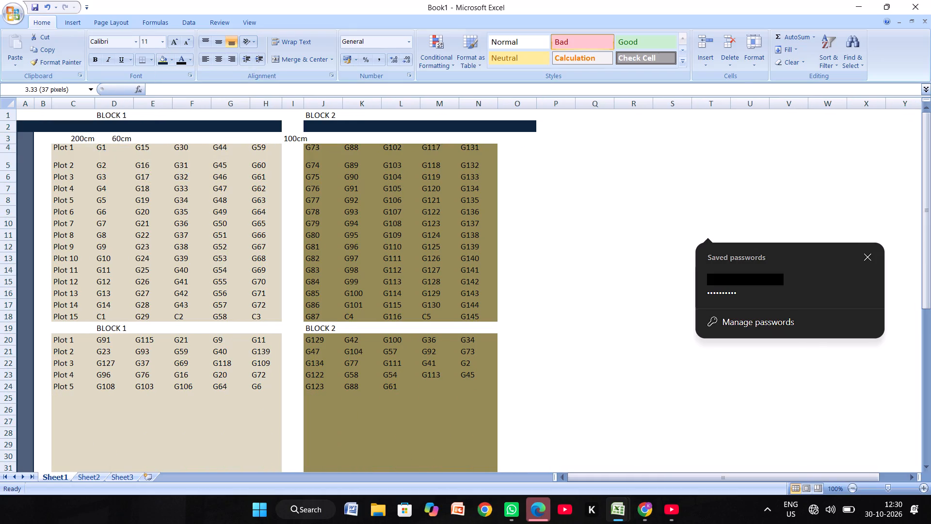
{"action": "left_click", "coordinate": [532, 136]}
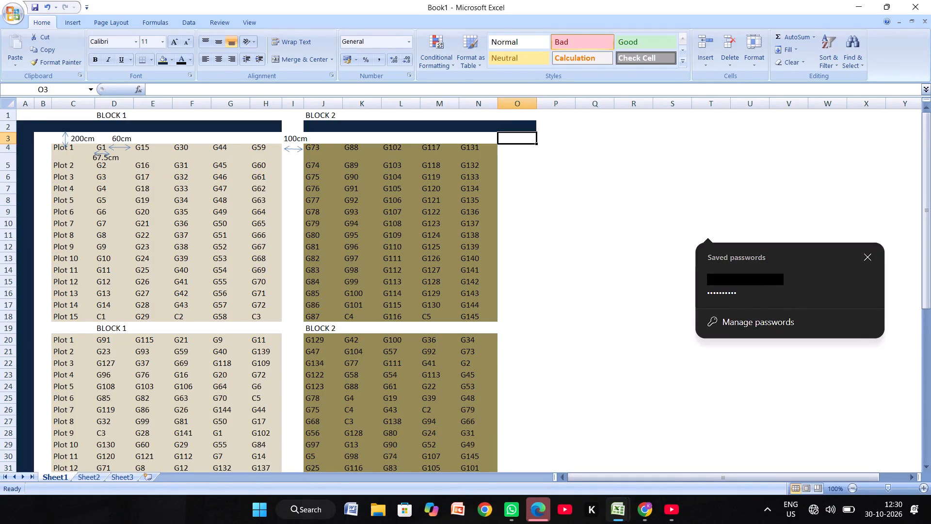
{"action": "left_click", "coordinate": [540, 106]}
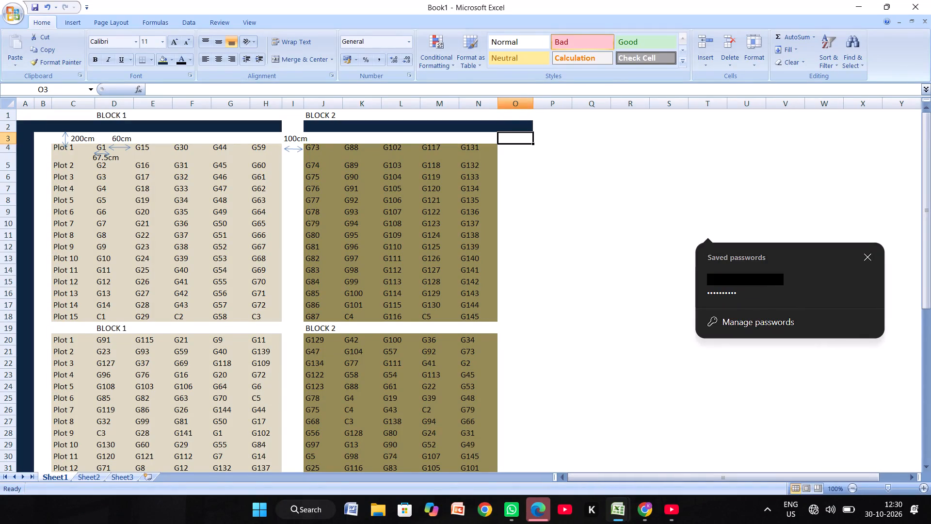
{"action": "left_click_drag", "start_coordinate": [541, 132], "coordinate": [539, 124]}
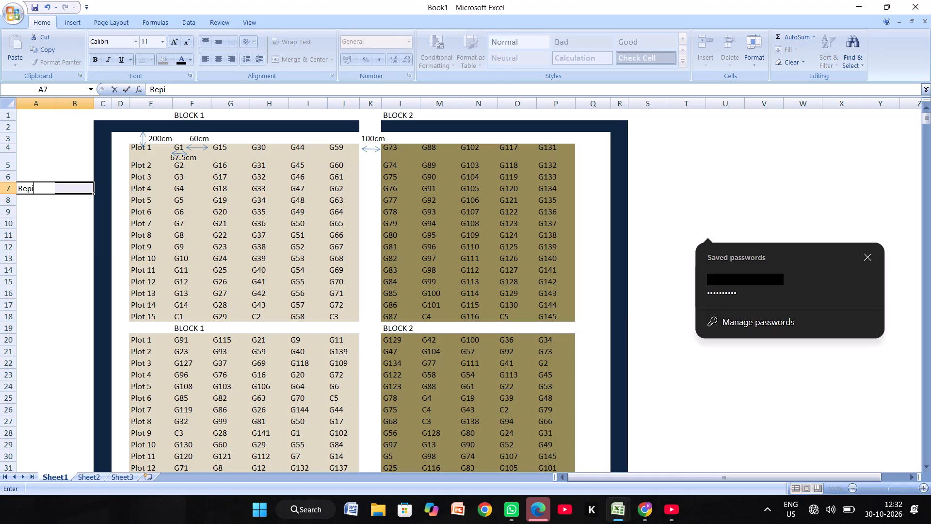
Complete the label in A7 as Replication1, beside the first replication's plots.
{"action": "key", "text": "BackSpace"}
{"action": "type", "text": "lication1"}
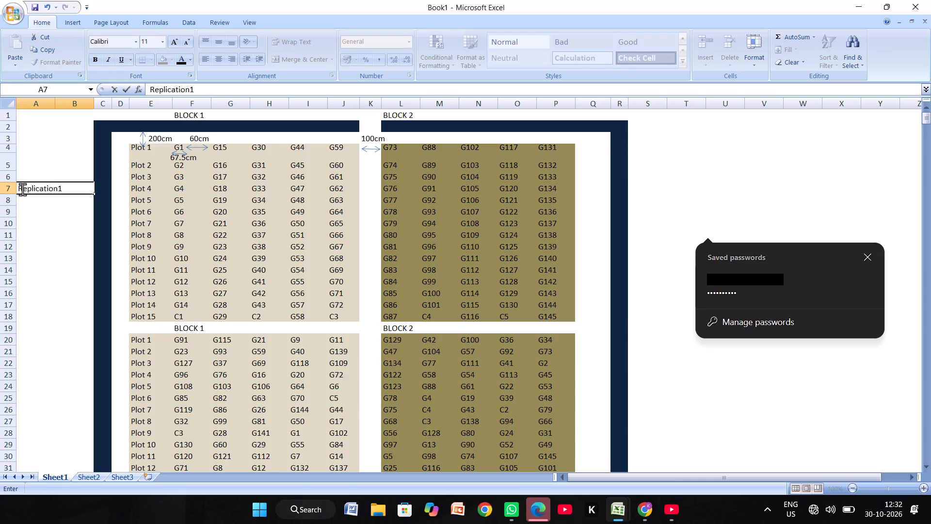
Copy the Replication1 text into A25 and change it there to Replication2.
{"action": "left_click_drag", "start_coordinate": [197, 91], "coordinate": [151, 90]}
{"action": "key", "text": "ctrl+c"}
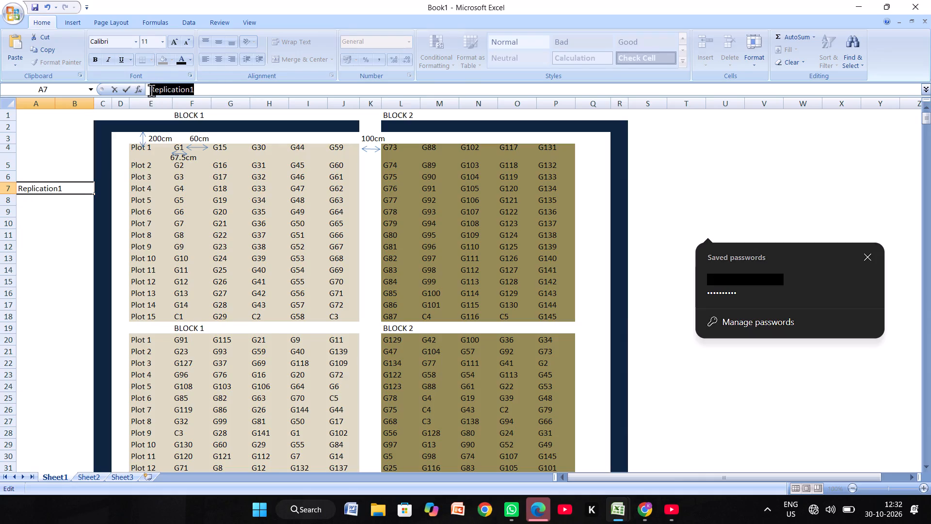
{"action": "left_click", "coordinate": [52, 398]}
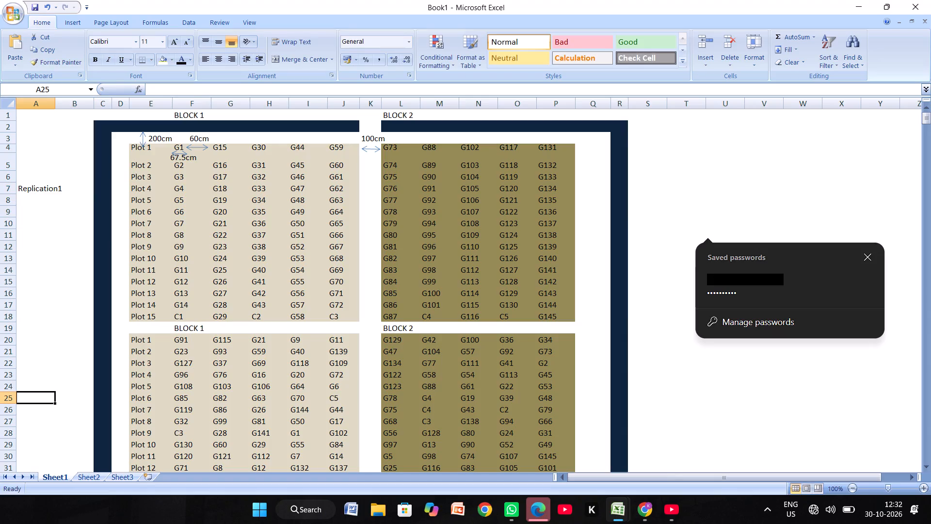
{"action": "key", "text": "ctrl+v"}
{"action": "left_click", "coordinate": [196, 89]}
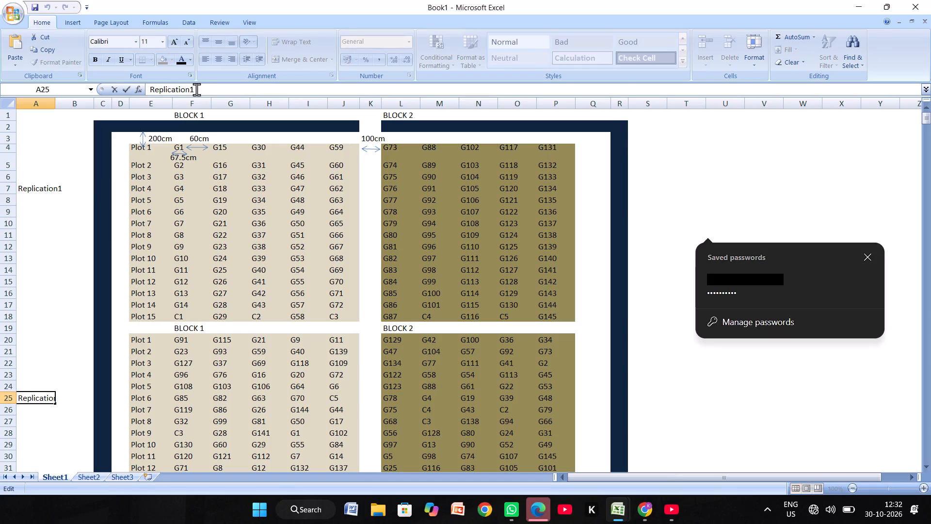
{"action": "key", "text": "BackSpace"}
{"action": "key", "text": "2"}
{"action": "scroll", "coordinate": [62, 371], "scroll_direction": "down", "scroll_amount": 1}
{"action": "left_click", "coordinate": [53, 304]}
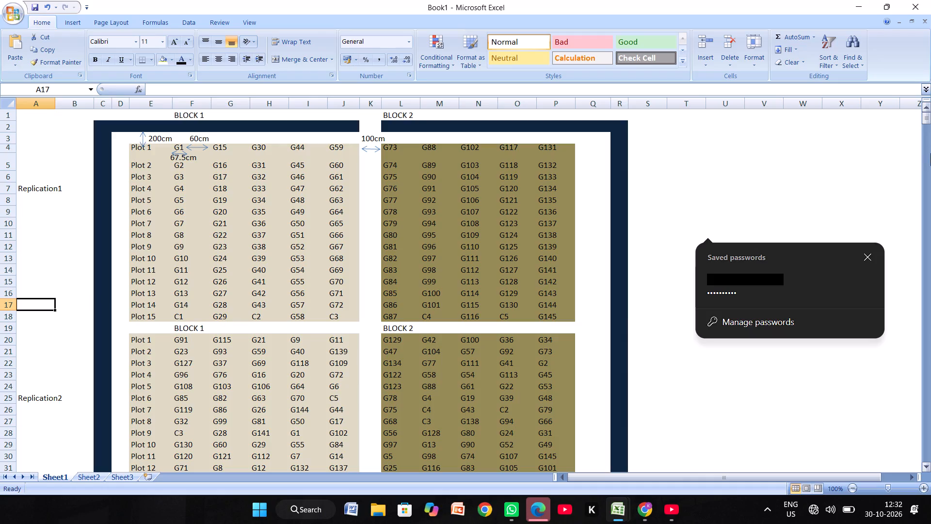
Paste the Replication1 label into A41 beside the third replication's plots and change it there to Replication3.
{"action": "left_click_drag", "start_coordinate": [926, 119], "coordinate": [927, 148]}
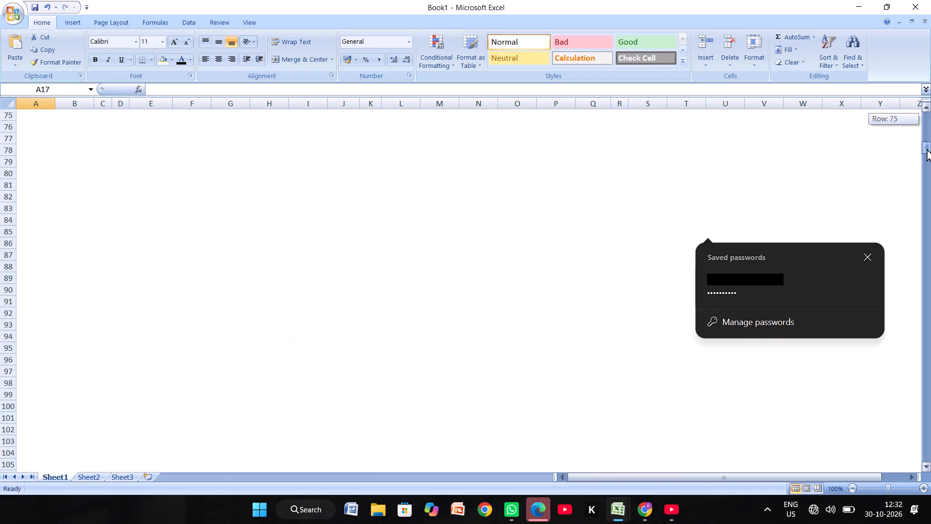
{"action": "left_click_drag", "start_coordinate": [927, 148], "coordinate": [927, 129]}
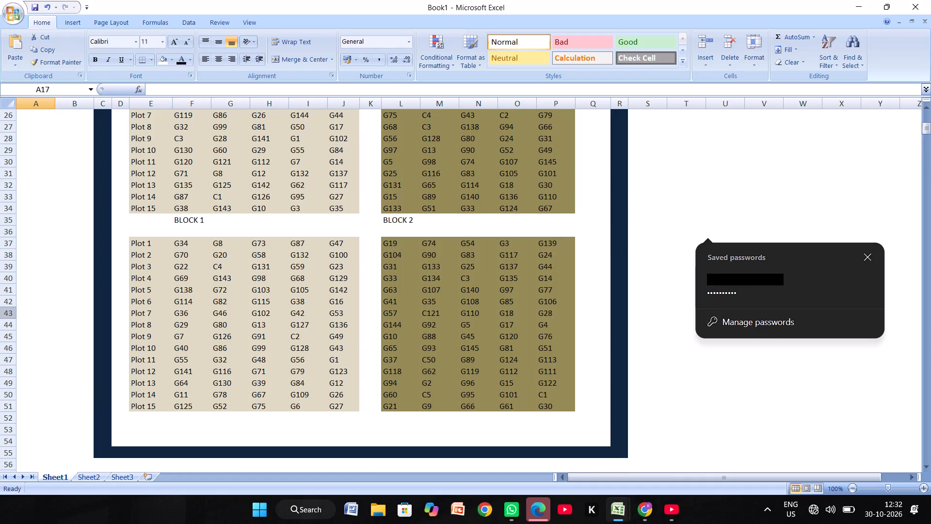
{"action": "left_click", "coordinate": [53, 285]}
{"action": "key", "text": "ctrl+v"}
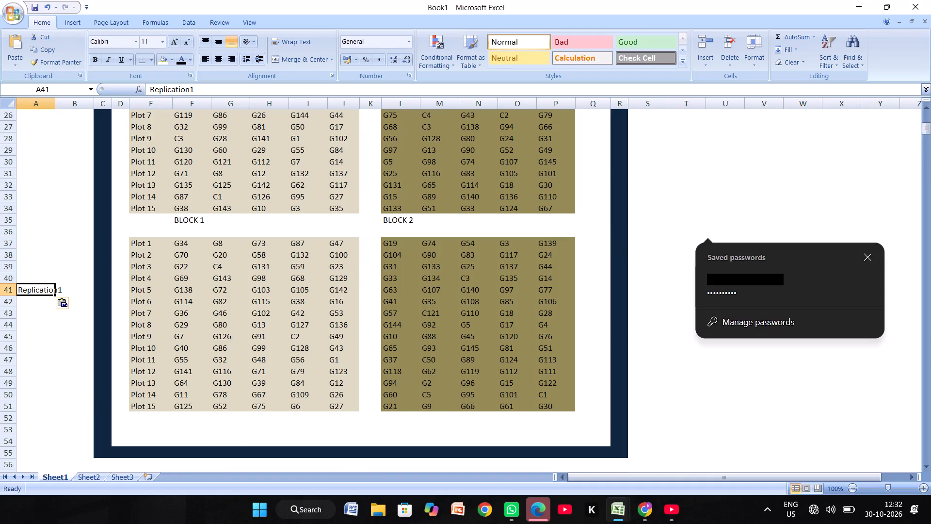
{"action": "left_click", "coordinate": [202, 93]}
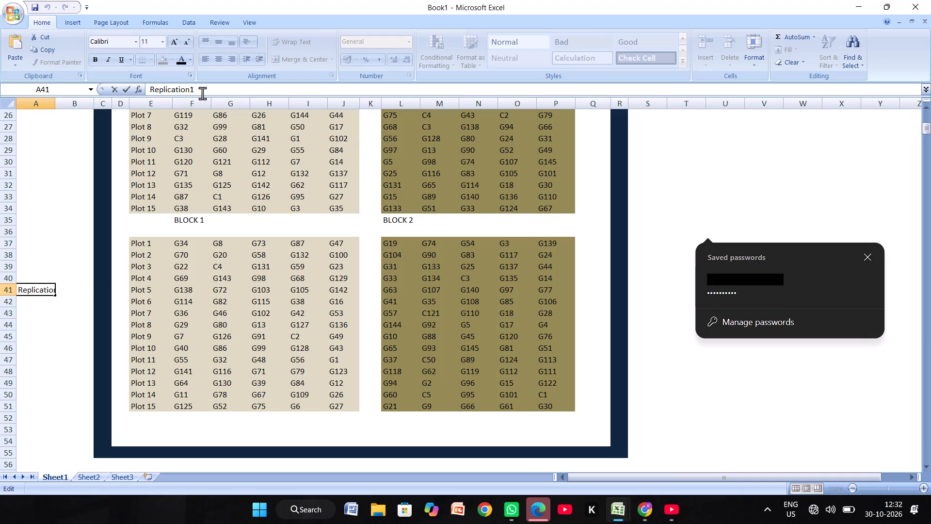
{"action": "key", "text": "BackSpace"}
{"action": "key", "text": "3"}
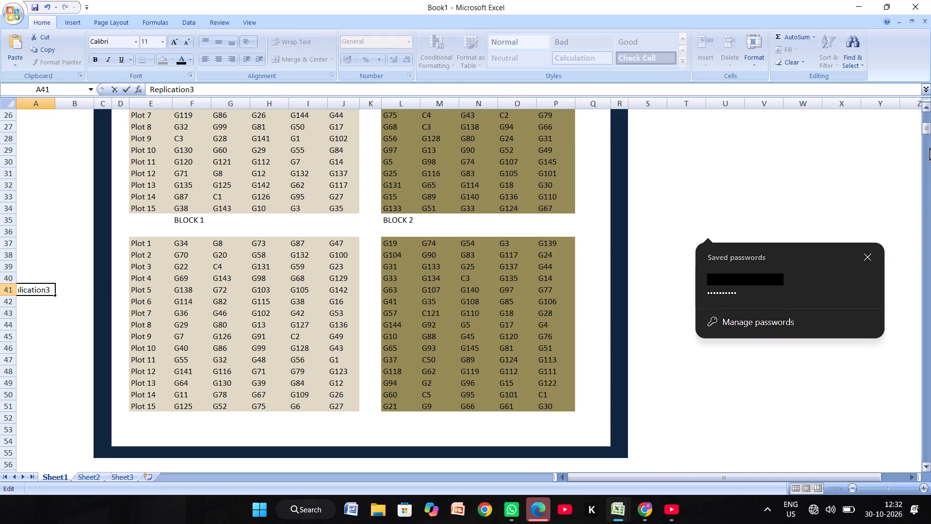
{"action": "left_click_drag", "start_coordinate": [926, 126], "coordinate": [927, 83]}
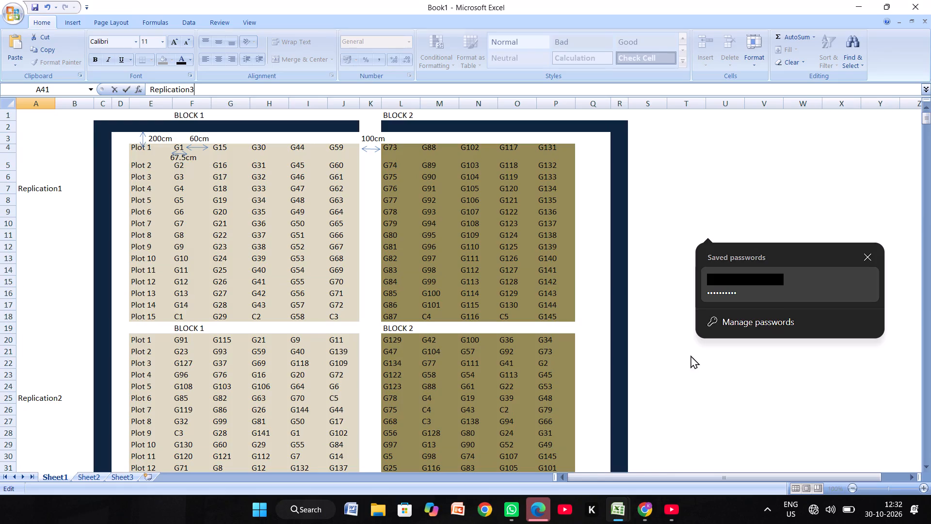
{"action": "left_click", "coordinate": [852, 485]}
{"action": "left_click", "coordinate": [851, 489]}
{"action": "double_click", "coordinate": [851, 489]}
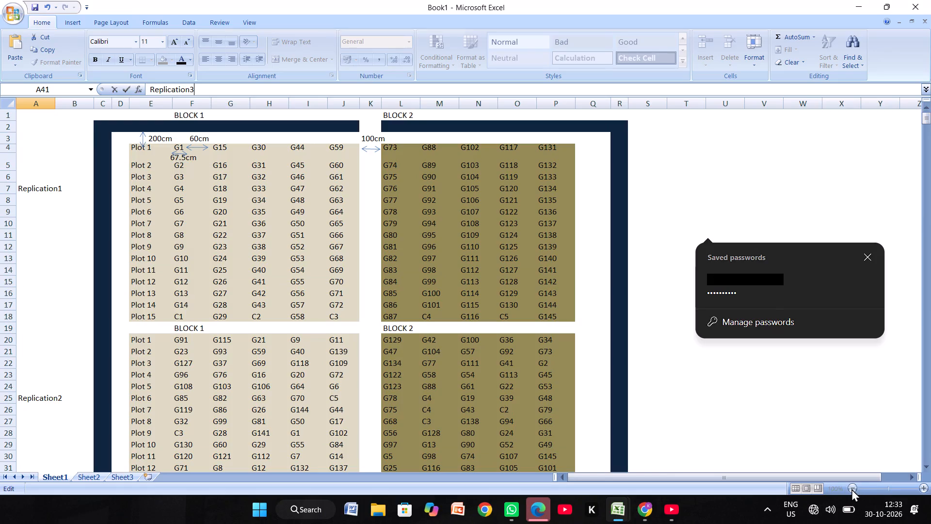
{"action": "double_click", "coordinate": [869, 261]}
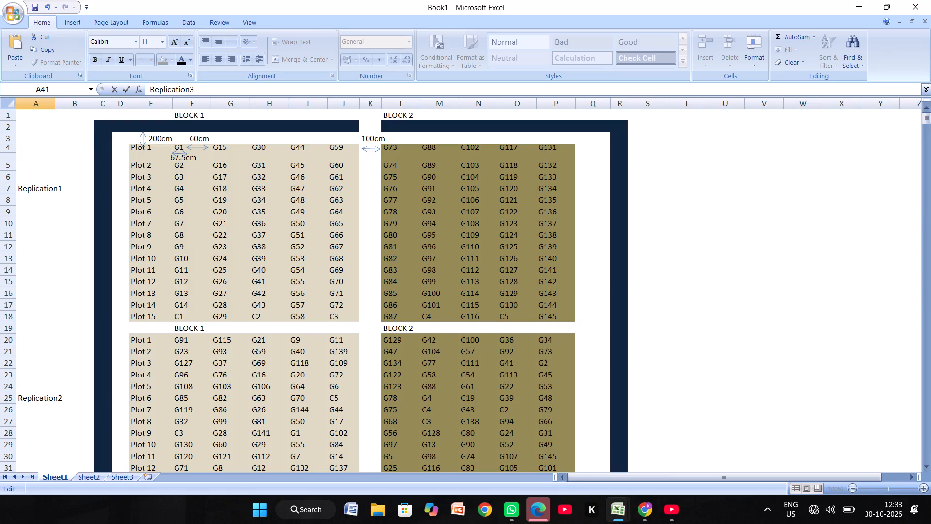
{"action": "triple_click", "coordinate": [852, 486]}
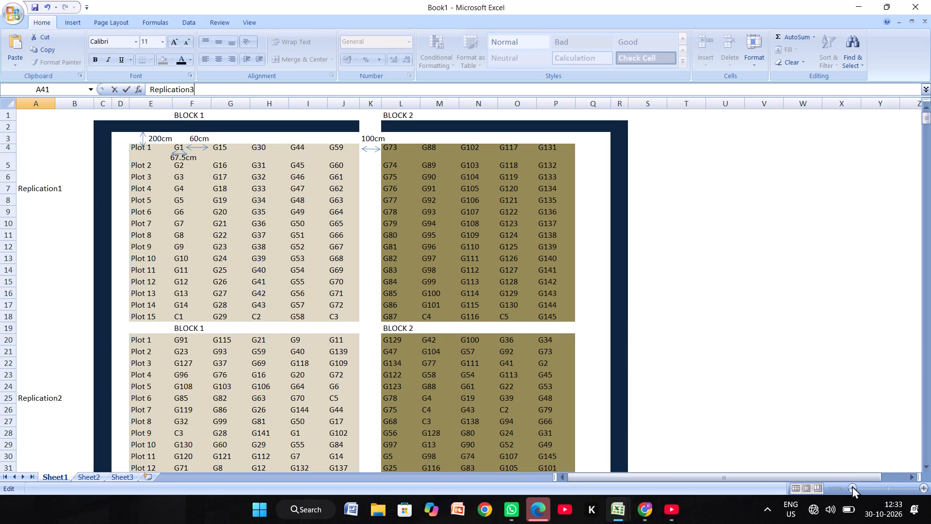
{"action": "triple_click", "coordinate": [852, 486]}
{"action": "left_click", "coordinate": [852, 486]}
{"action": "left_click_drag", "start_coordinate": [852, 486], "coordinate": [720, 354]}
{"action": "scroll", "coordinate": [720, 354], "scroll_direction": "down", "scroll_amount": 9, "text": "ctrl"}
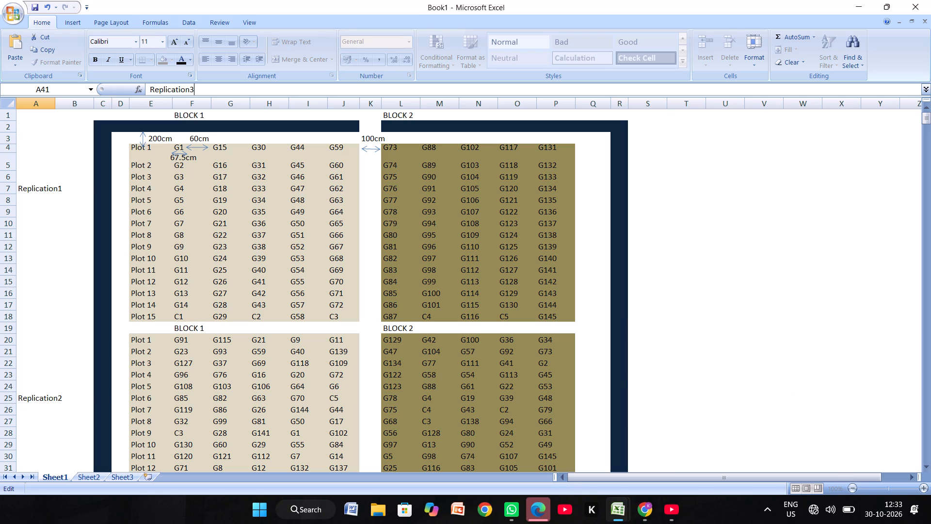
{"action": "left_click", "coordinate": [641, 391]}
Review the whole trial layout, checking the three replication labels, block headings and blank rows between replications.
{"action": "double_click", "coordinate": [848, 487]}
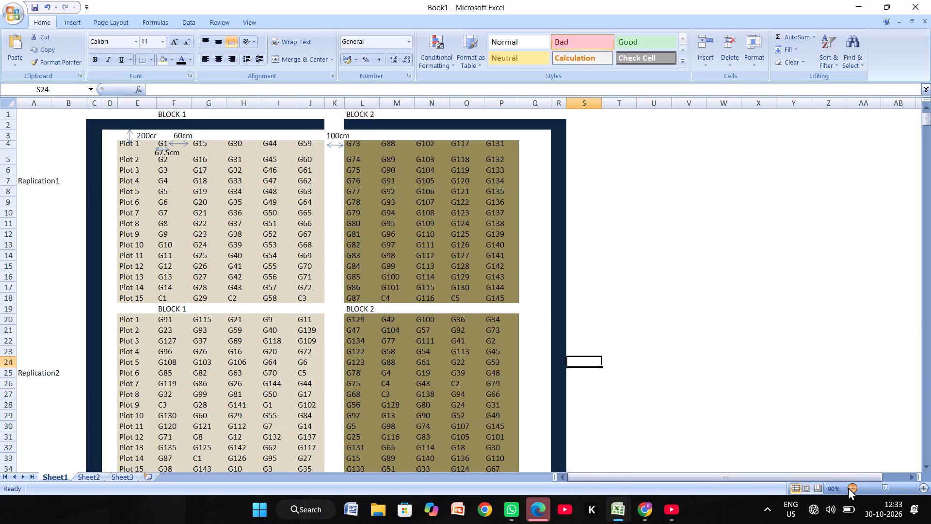
{"action": "left_click", "coordinate": [848, 487]}
{"action": "left_click", "coordinate": [848, 487]}
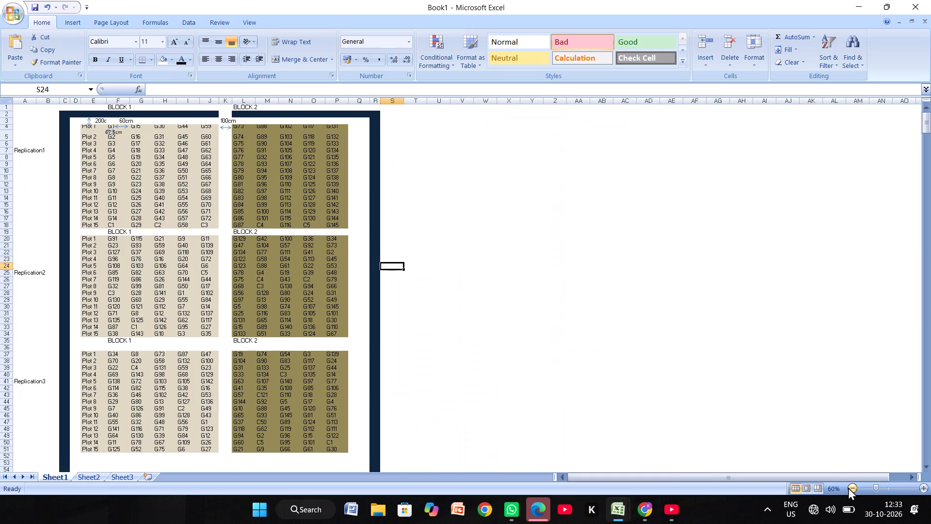
{"action": "left_click", "coordinate": [848, 487]}
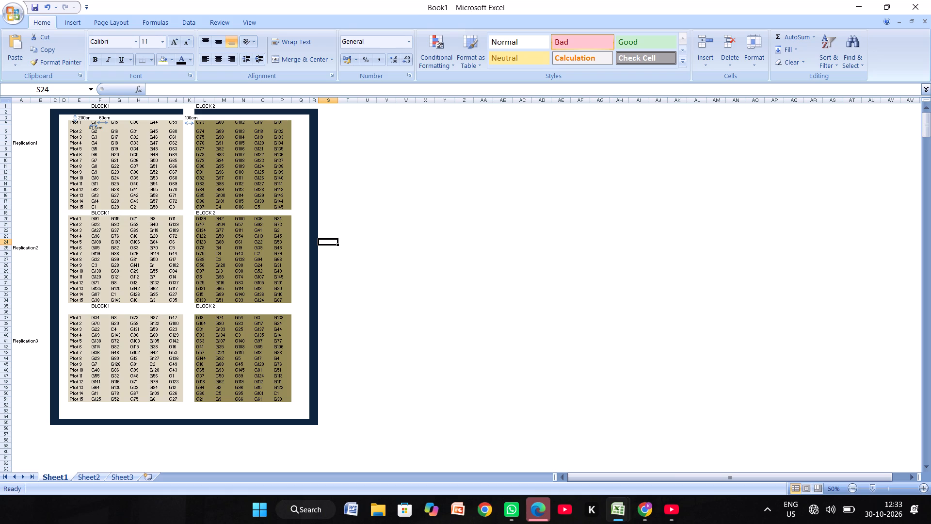
{"action": "scroll", "coordinate": [79, 318], "scroll_direction": "up", "scroll_amount": 2, "text": "ctrl"}
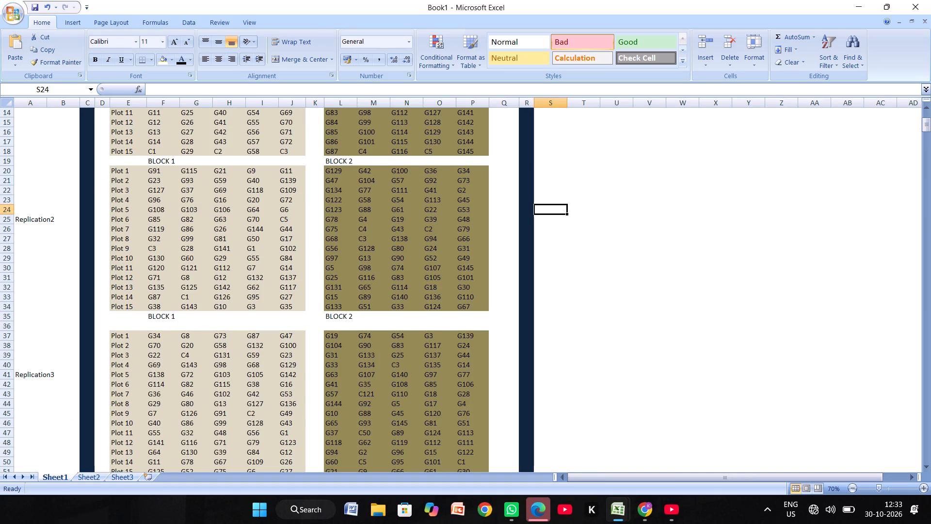
{"action": "double_click", "coordinate": [146, 158]}
{"action": "triple_click", "coordinate": [146, 158]}
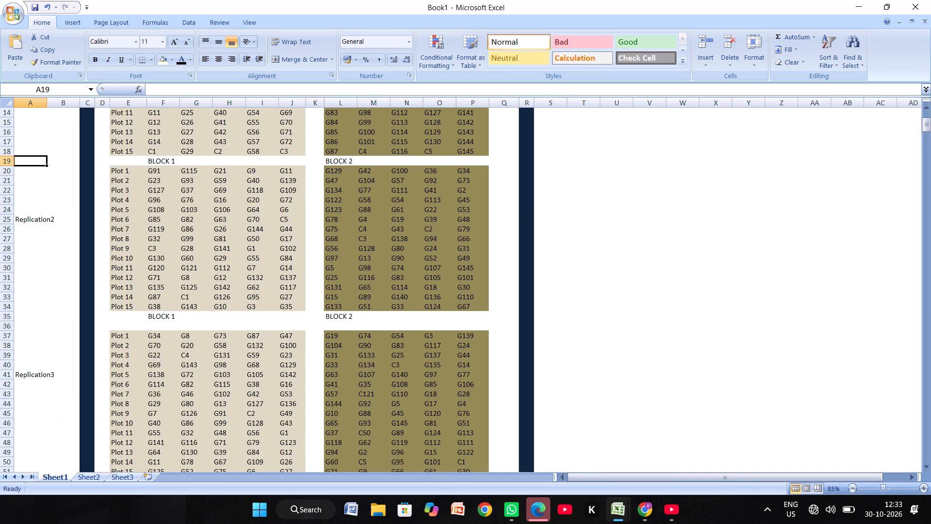
{"action": "key", "text": "Return"}
{"action": "key", "text": "Return"}
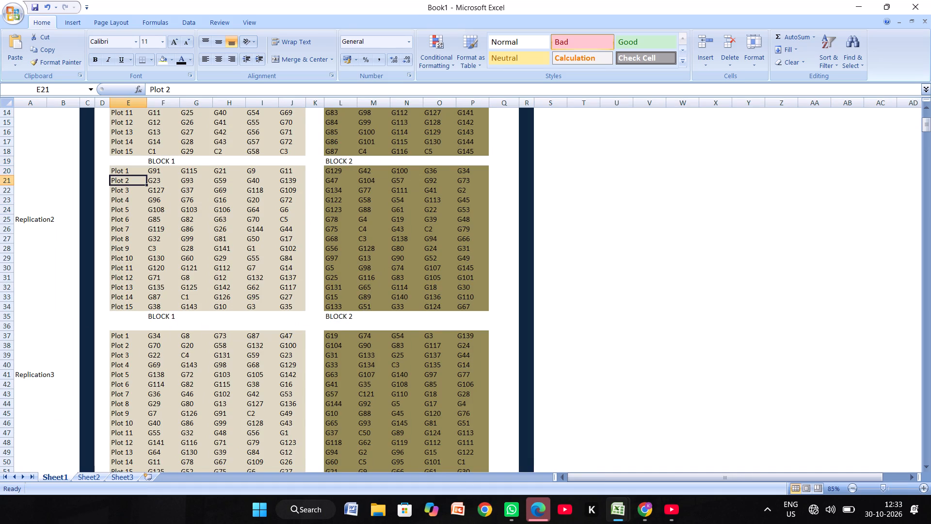
{"action": "left_click", "coordinate": [185, 158]}
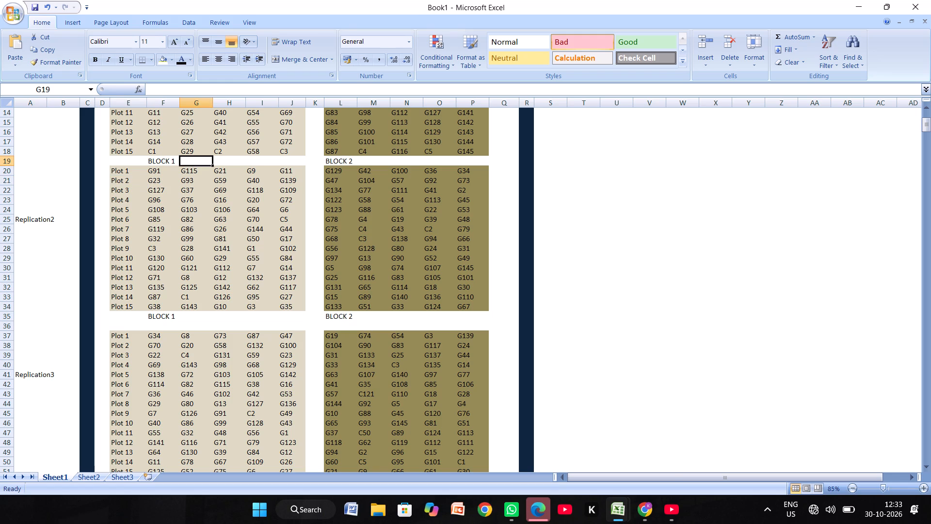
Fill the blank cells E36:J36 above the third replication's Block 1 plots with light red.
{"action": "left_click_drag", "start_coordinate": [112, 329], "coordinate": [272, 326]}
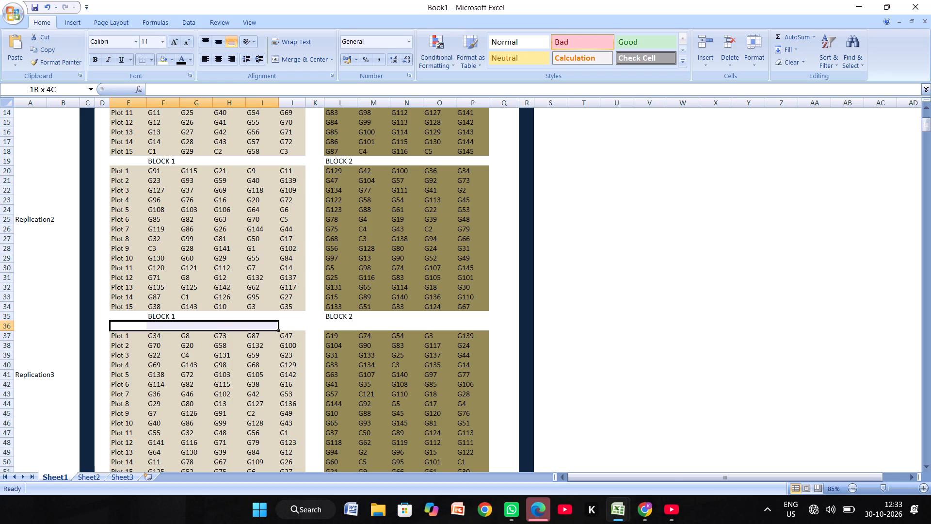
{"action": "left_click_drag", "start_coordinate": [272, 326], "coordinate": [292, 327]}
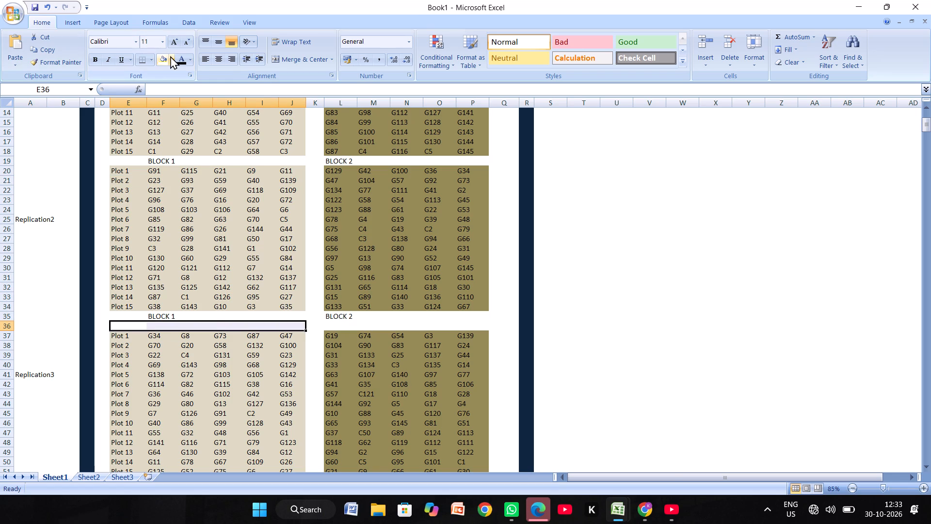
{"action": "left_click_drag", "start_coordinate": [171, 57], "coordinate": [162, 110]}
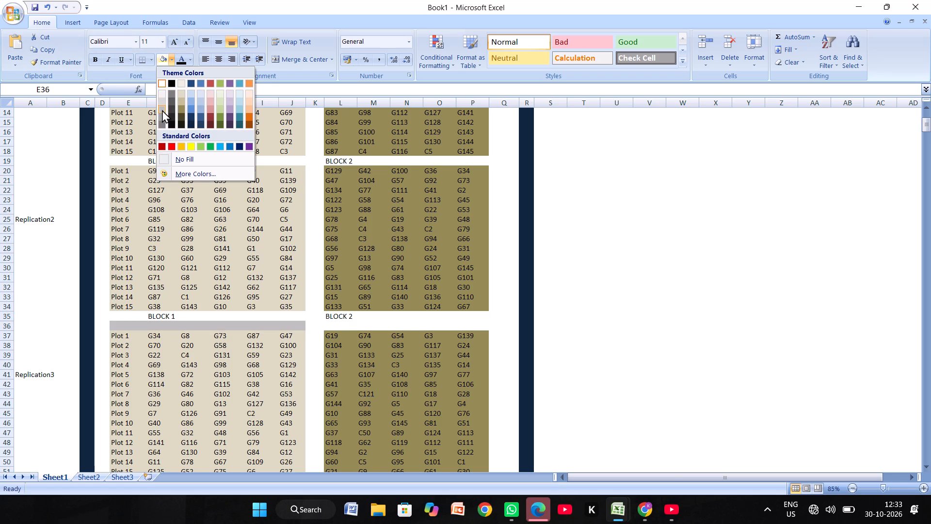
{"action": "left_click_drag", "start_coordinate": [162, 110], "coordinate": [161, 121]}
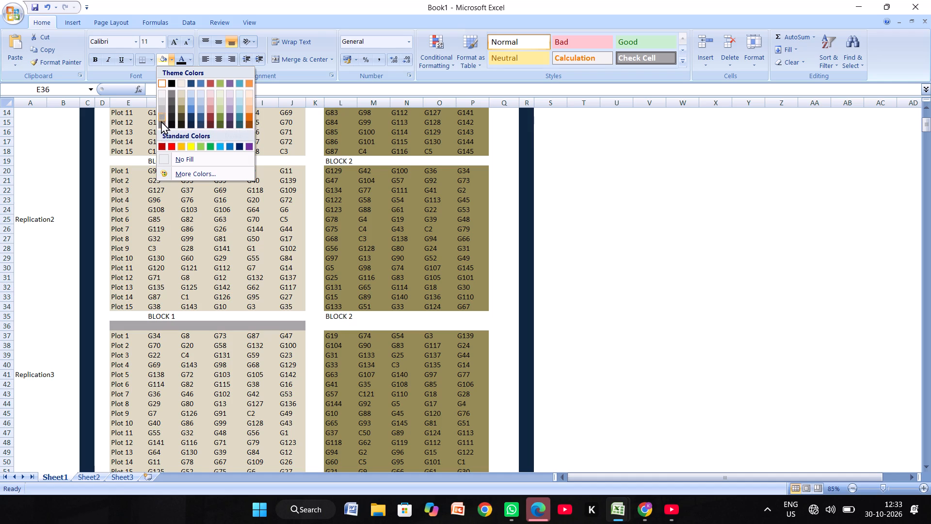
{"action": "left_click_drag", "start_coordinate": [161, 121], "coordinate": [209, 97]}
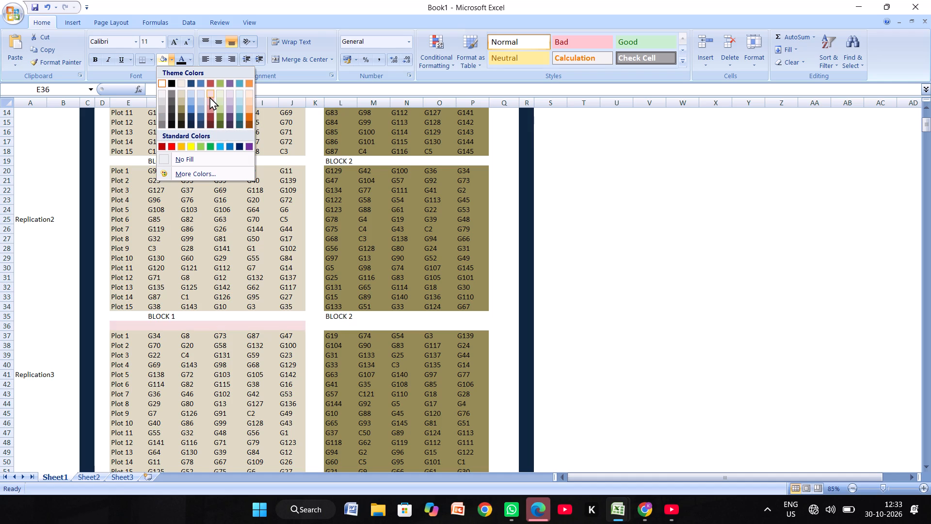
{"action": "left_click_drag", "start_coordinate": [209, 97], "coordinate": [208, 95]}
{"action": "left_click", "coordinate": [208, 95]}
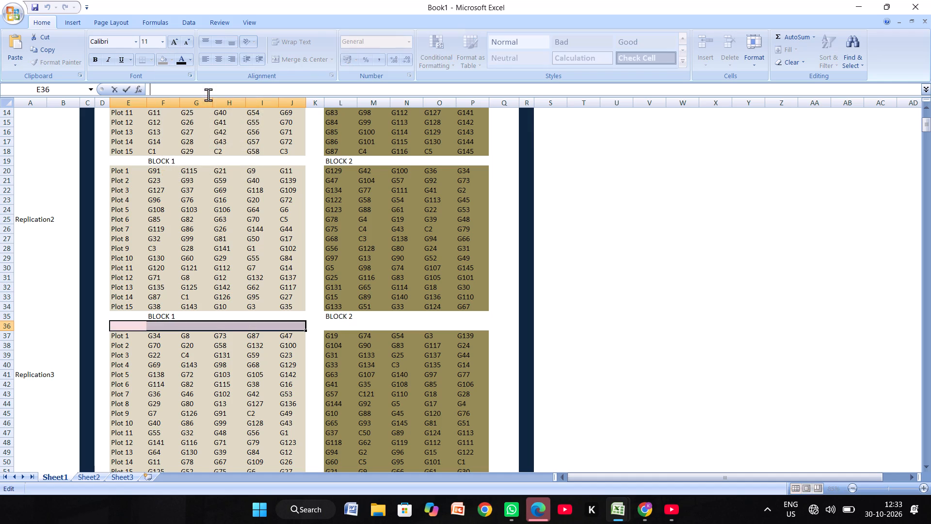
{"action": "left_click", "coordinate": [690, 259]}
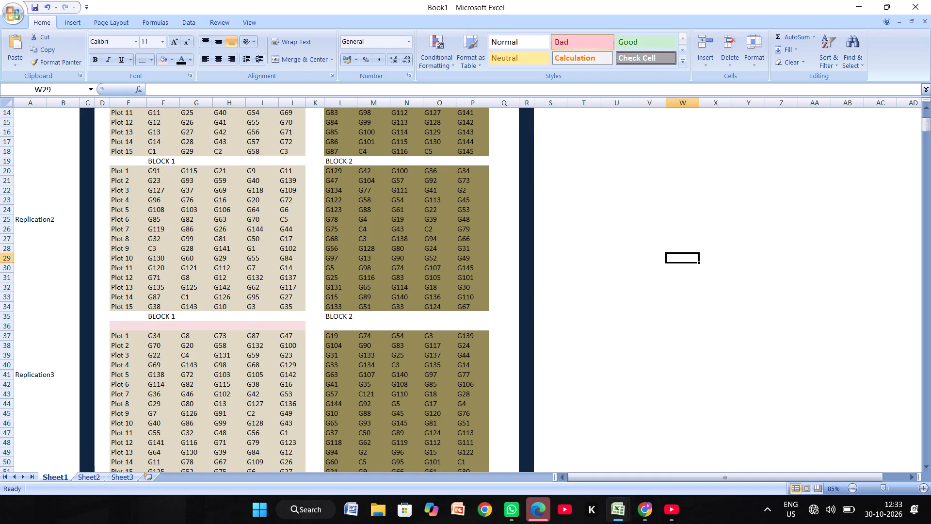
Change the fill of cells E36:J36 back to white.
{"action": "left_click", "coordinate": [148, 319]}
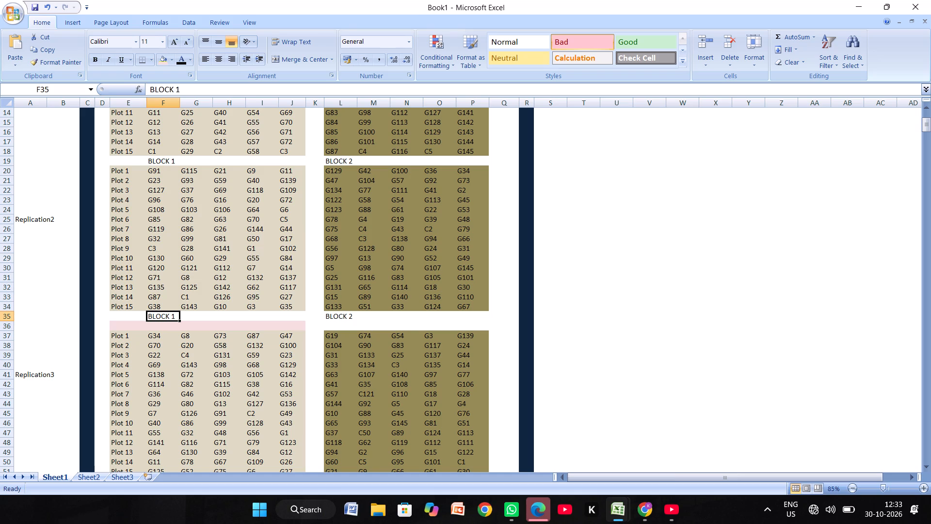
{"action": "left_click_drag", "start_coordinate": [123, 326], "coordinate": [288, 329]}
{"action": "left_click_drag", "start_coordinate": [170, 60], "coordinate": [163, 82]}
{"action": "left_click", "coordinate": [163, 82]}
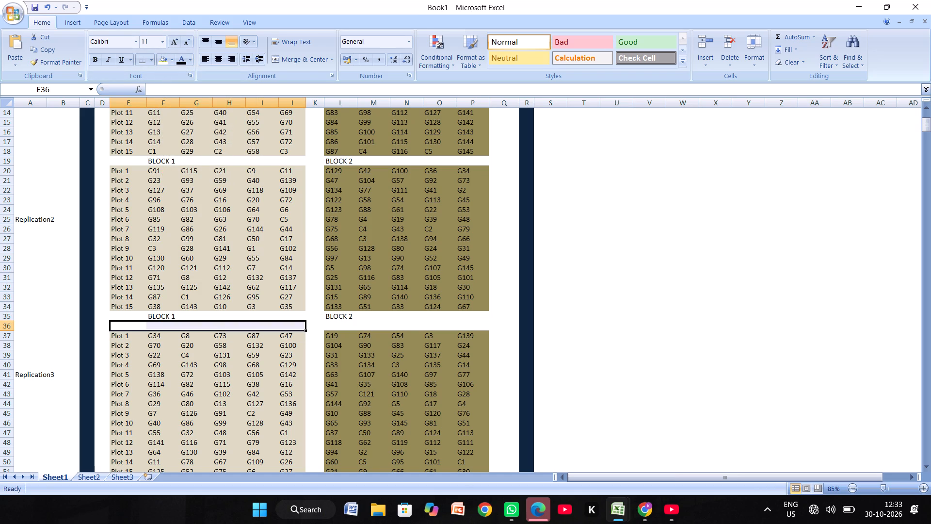
Delete the blank cells E36:P36 above the third replication's plots, shifting the cells below up.
{"action": "right_click", "coordinate": [136, 321]}
{"action": "left_click_drag", "start_coordinate": [475, 325], "coordinate": [125, 326]}
{"action": "right_click", "coordinate": [125, 326]}
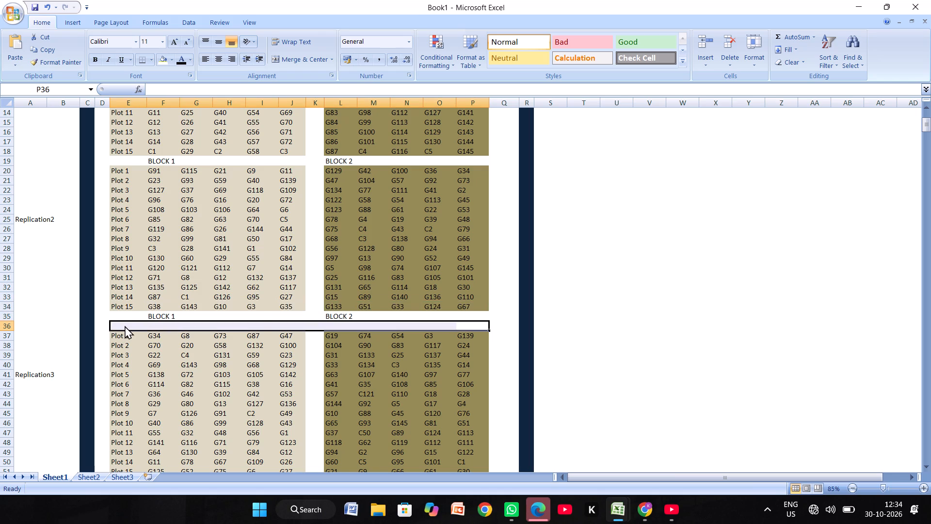
{"action": "left_click", "coordinate": [162, 213]}
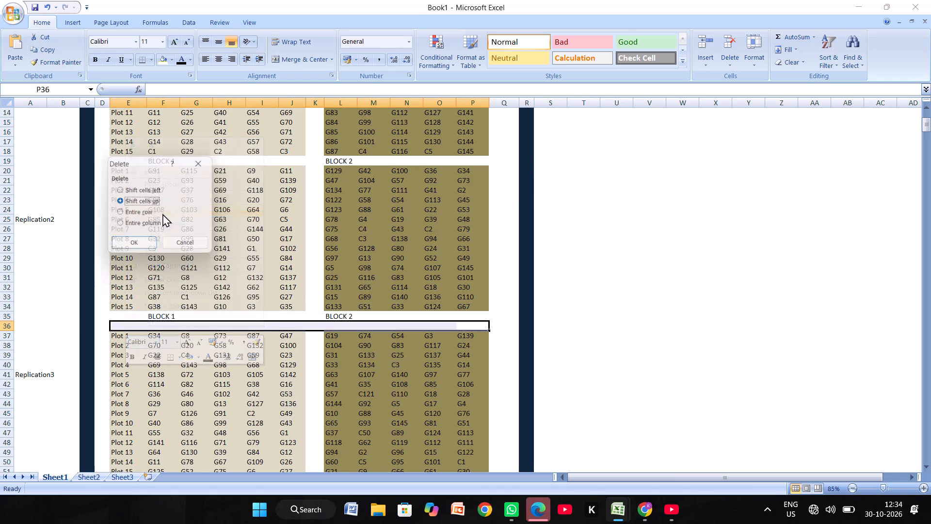
{"action": "left_click", "coordinate": [148, 253]}
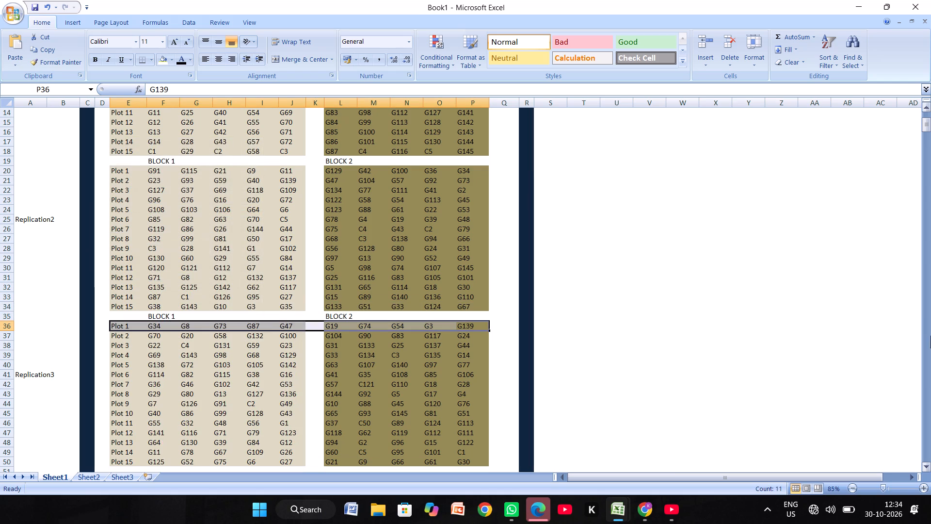
Examine the full layout from row 1 to row 55, including the third replication's plots and the navy bottom border.
{"action": "left_click", "coordinate": [928, 306]}
{"action": "left_click_drag", "start_coordinate": [928, 306], "coordinate": [928, 213]}
{"action": "left_click_drag", "start_coordinate": [928, 213], "coordinate": [930, 173]}
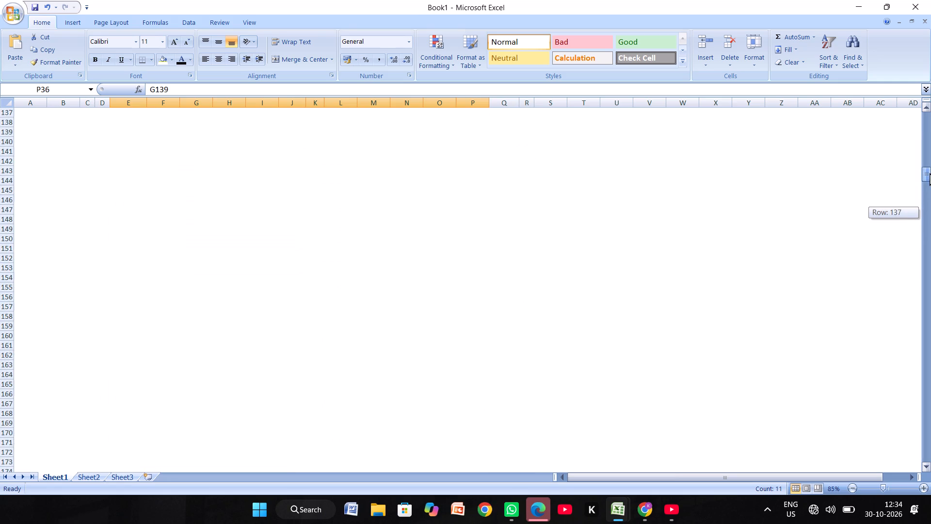
{"action": "left_click_drag", "start_coordinate": [930, 173], "coordinate": [926, 149]}
{"action": "left_click", "coordinate": [926, 149]}
{"action": "left_click_drag", "start_coordinate": [926, 149], "coordinate": [930, 93]}
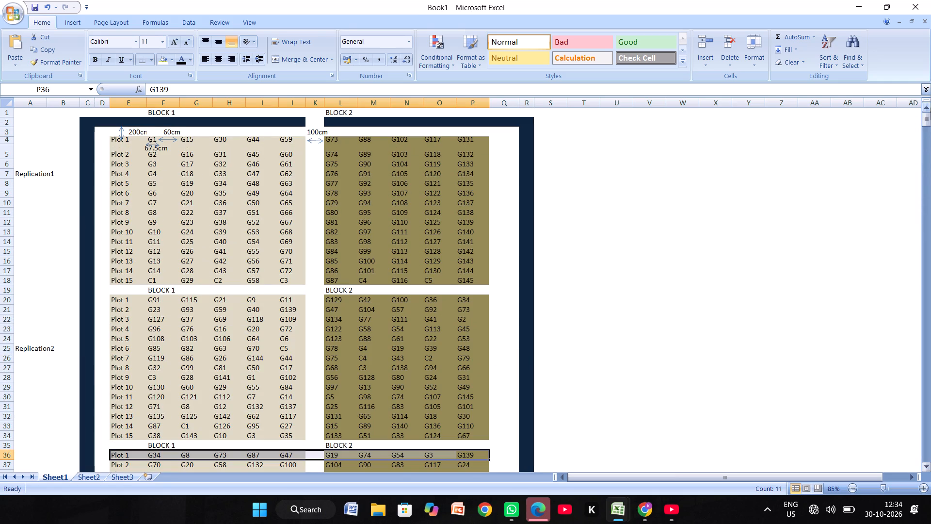
{"action": "left_click", "coordinate": [851, 487]}
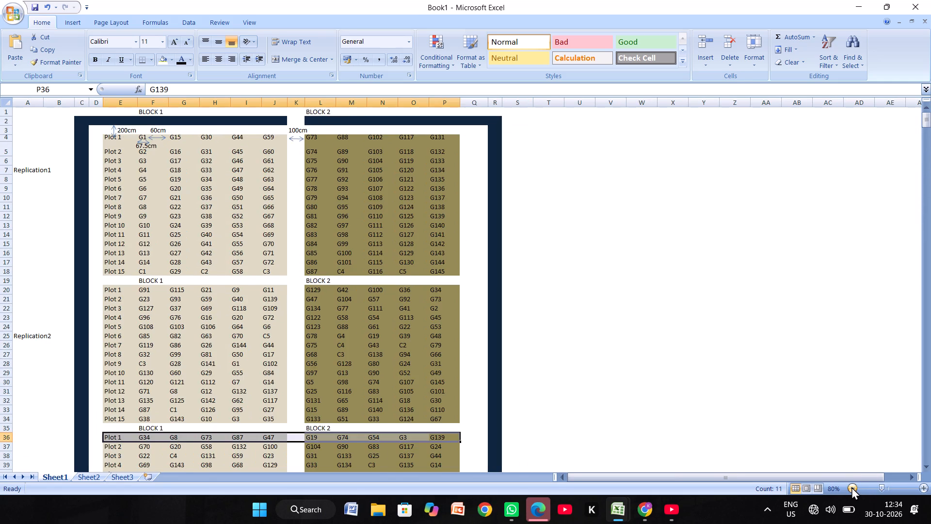
{"action": "left_click", "coordinate": [851, 487]}
{"action": "left_click", "coordinate": [851, 487]}
{"action": "left_click", "coordinate": [851, 487]}
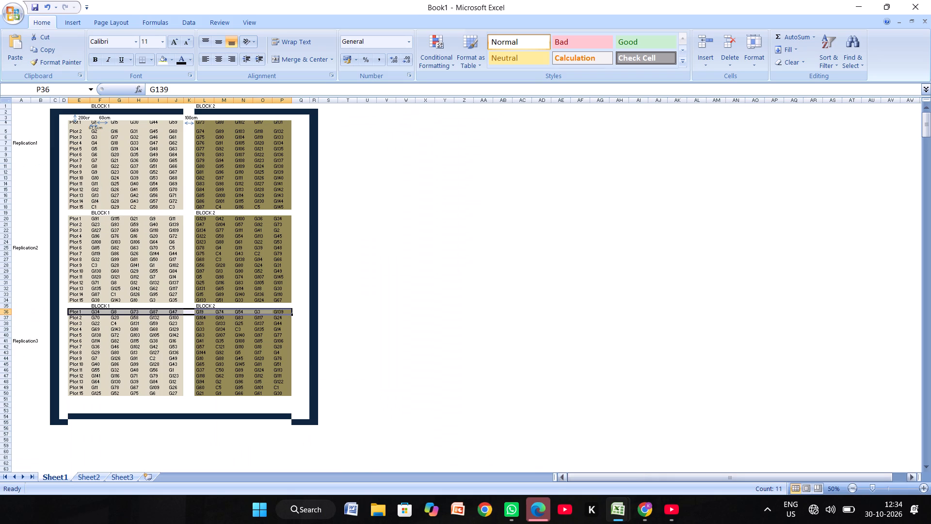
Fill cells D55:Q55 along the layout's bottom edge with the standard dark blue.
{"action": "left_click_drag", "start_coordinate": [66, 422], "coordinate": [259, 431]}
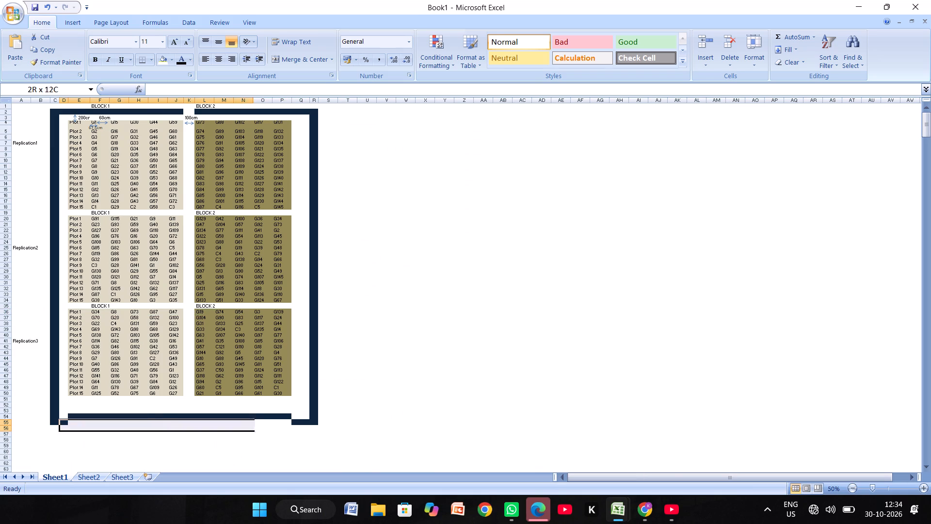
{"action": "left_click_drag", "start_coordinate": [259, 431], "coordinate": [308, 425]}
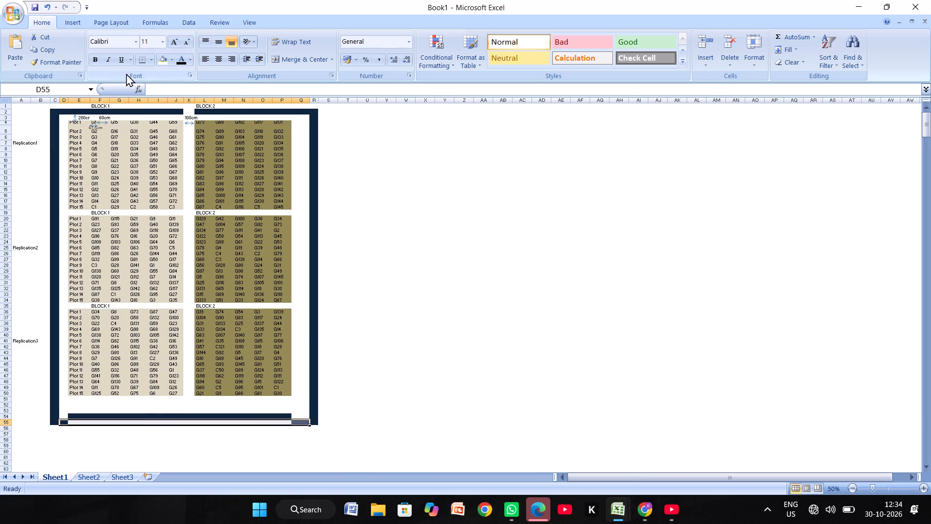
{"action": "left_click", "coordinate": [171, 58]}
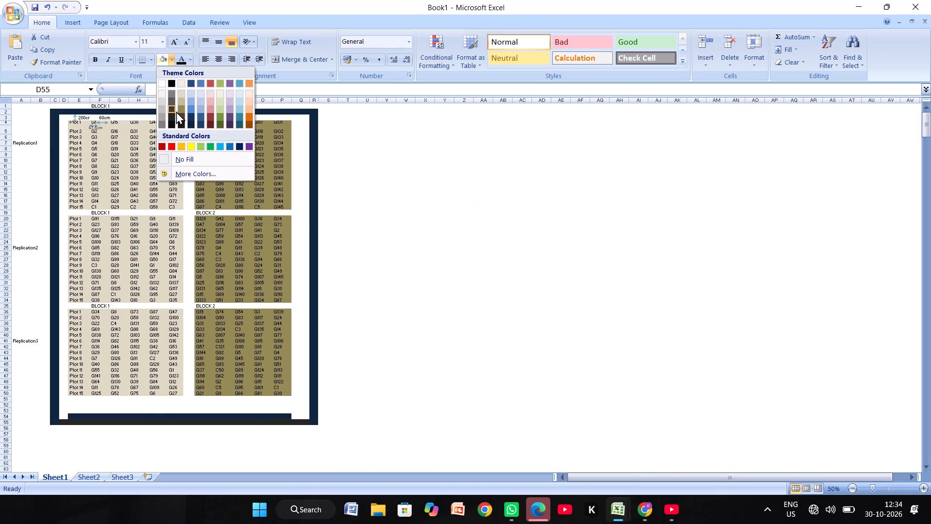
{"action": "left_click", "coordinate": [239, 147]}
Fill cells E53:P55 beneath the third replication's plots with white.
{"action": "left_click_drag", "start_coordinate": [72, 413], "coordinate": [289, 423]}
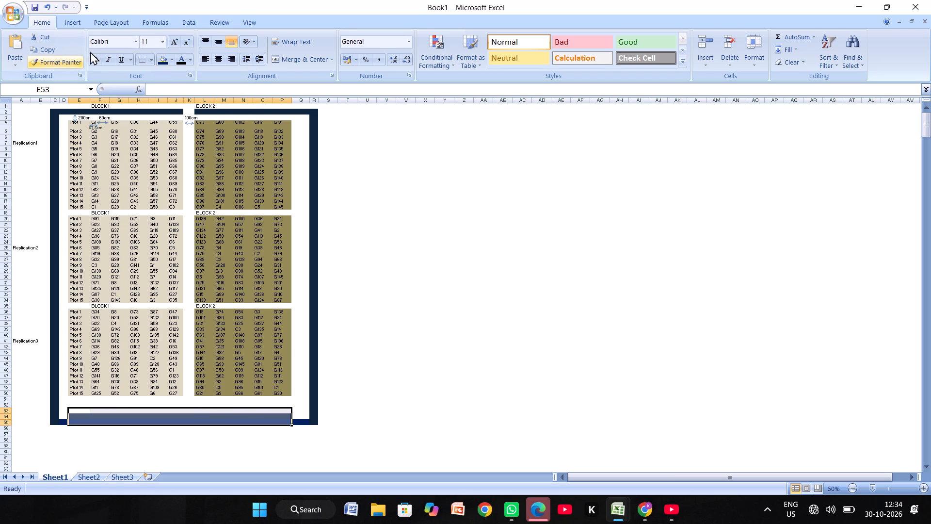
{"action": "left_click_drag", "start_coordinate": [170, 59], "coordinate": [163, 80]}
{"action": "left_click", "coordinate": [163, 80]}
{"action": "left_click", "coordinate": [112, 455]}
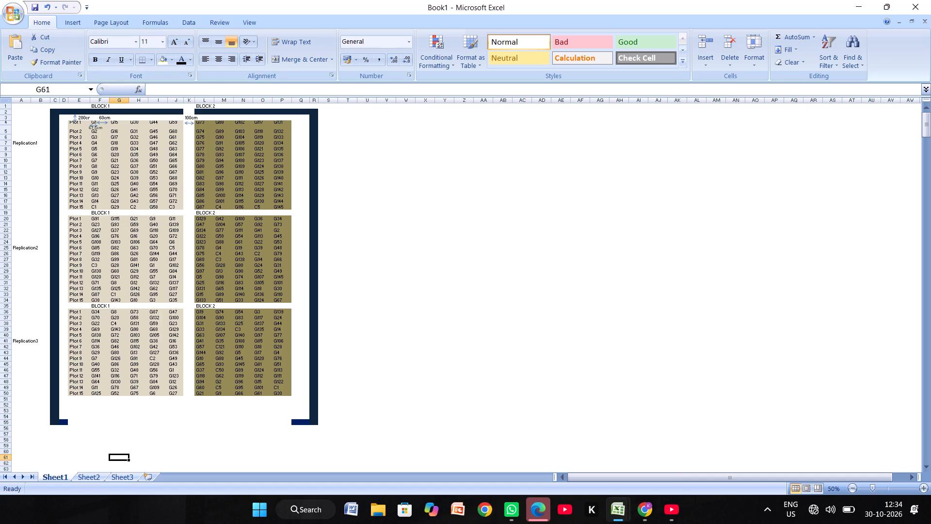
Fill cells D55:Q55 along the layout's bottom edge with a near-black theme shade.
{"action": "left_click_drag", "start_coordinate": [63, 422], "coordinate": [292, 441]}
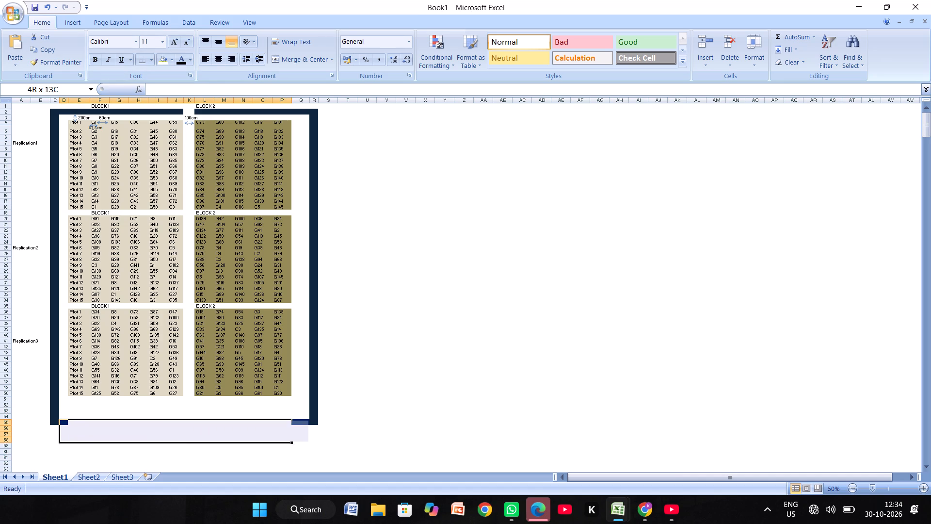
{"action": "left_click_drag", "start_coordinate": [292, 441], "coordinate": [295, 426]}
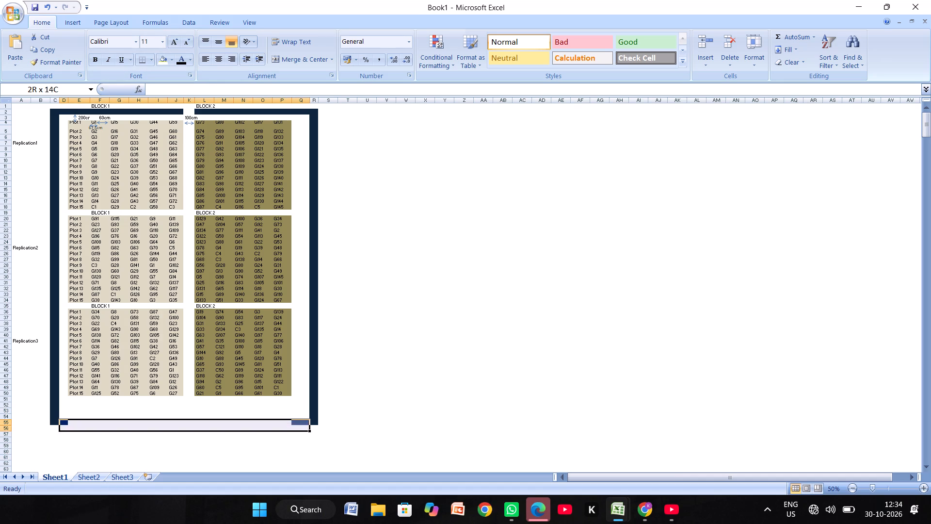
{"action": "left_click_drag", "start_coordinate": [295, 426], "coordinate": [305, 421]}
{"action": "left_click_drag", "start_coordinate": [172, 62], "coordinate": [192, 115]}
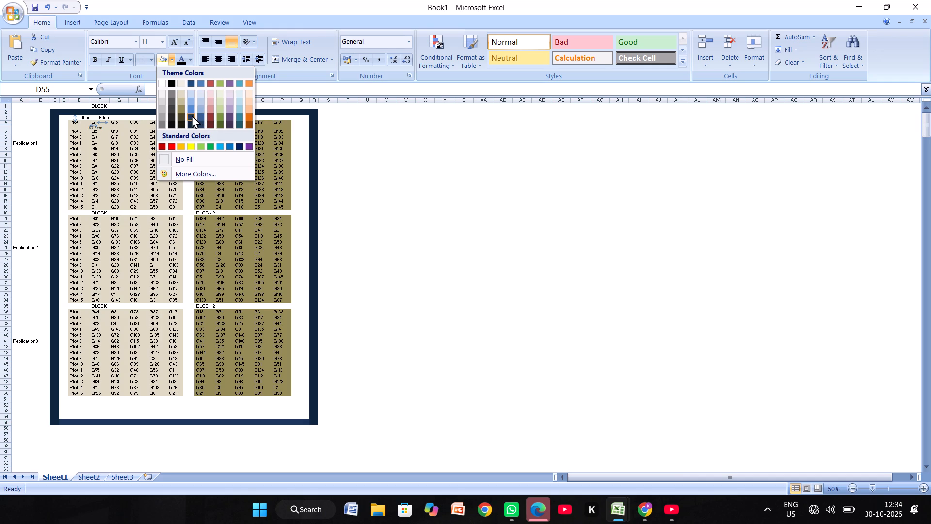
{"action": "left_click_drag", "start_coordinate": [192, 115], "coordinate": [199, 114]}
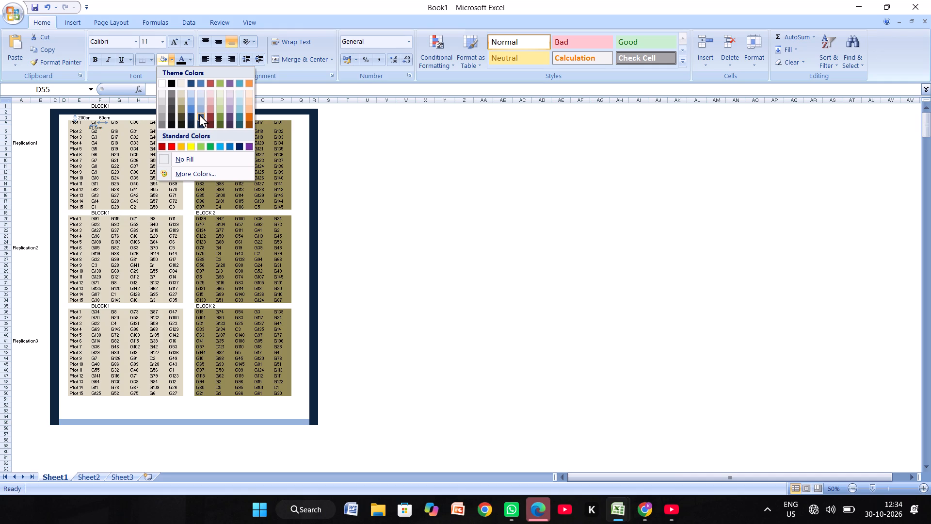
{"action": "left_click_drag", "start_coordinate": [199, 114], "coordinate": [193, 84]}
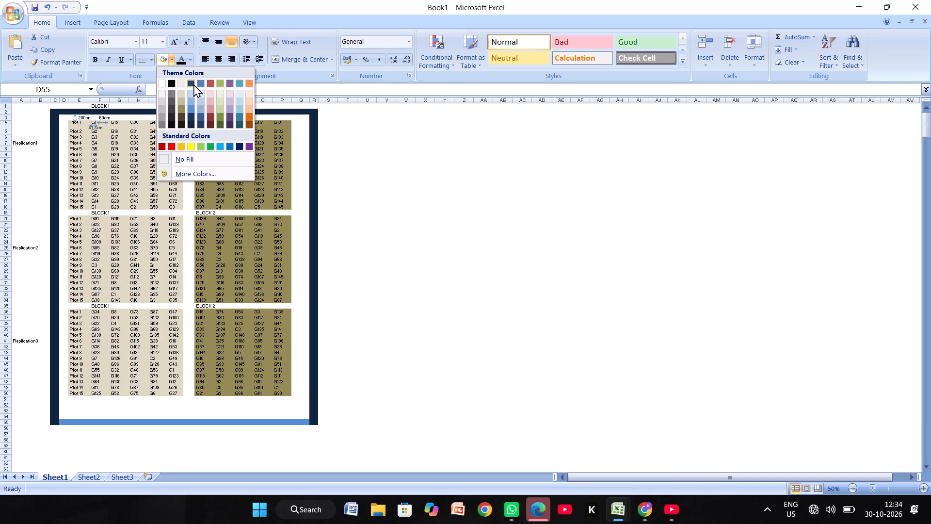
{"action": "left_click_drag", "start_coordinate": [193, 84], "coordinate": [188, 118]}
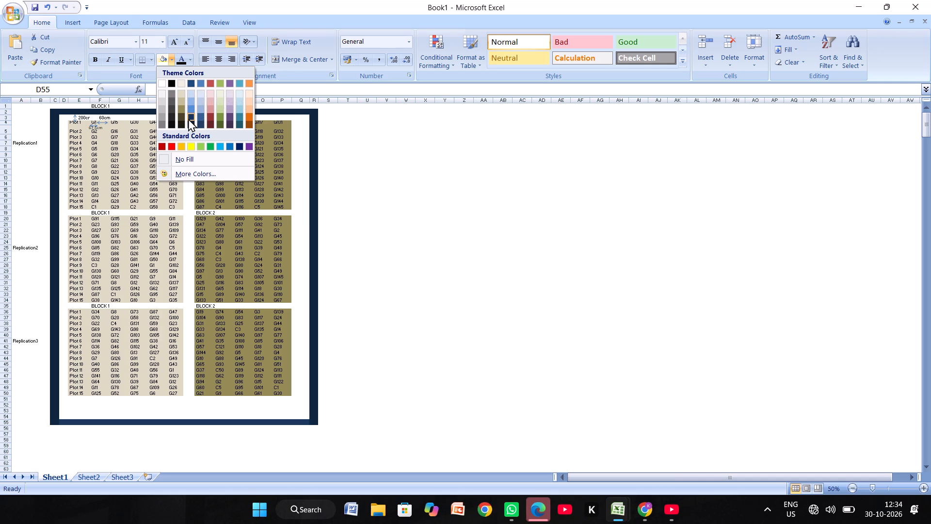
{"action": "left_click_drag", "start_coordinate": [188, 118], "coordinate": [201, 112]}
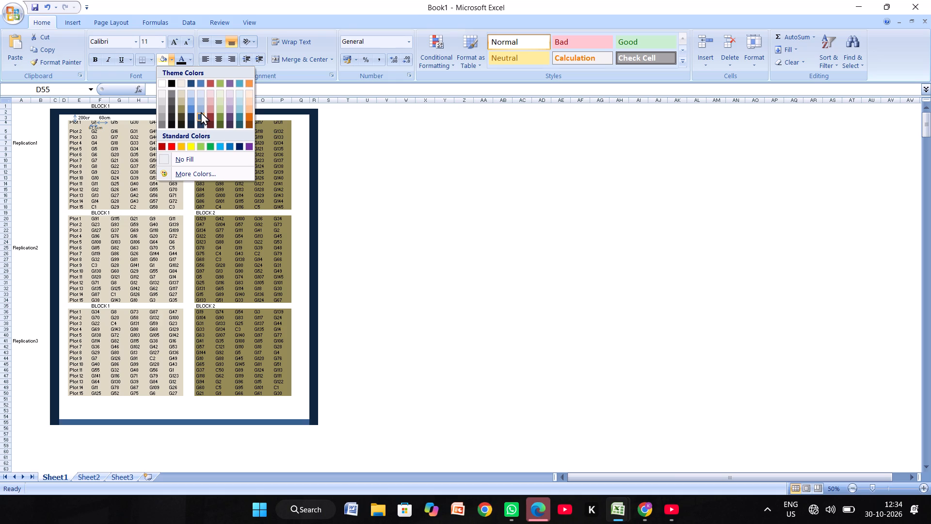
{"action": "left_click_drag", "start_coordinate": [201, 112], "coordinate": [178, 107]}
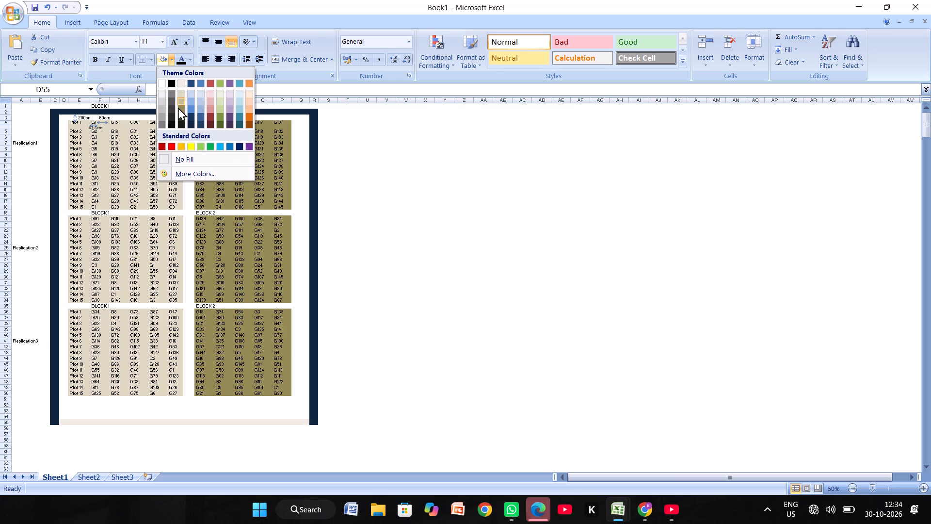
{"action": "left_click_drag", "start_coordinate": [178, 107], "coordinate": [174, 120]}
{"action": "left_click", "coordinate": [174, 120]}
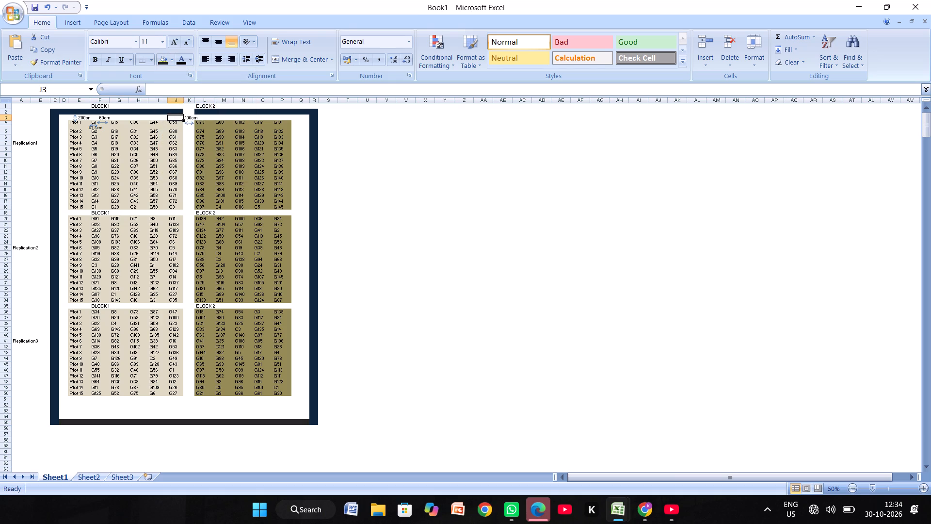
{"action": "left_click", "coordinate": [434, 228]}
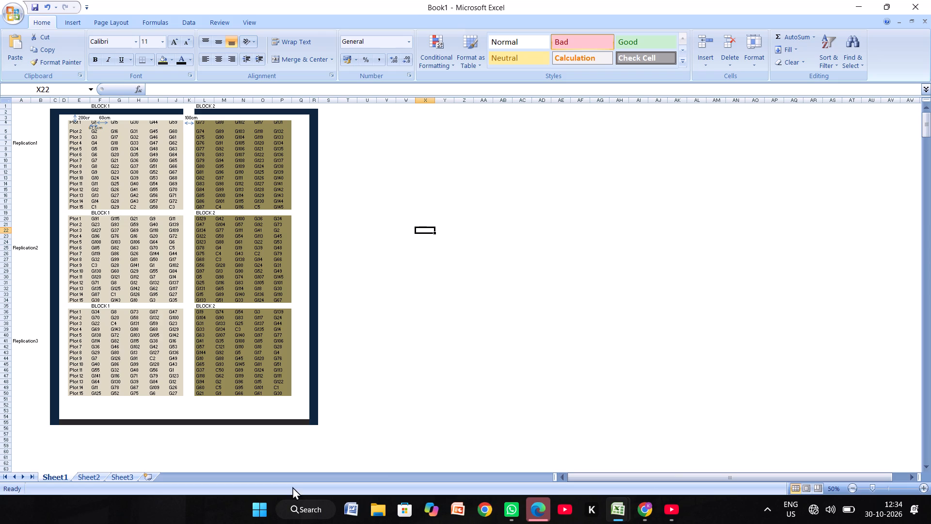
Fill cells D53:Q53 below the third replication with the same near-black colour as a bottom border.
{"action": "left_click_drag", "start_coordinate": [61, 409], "coordinate": [97, 407]}
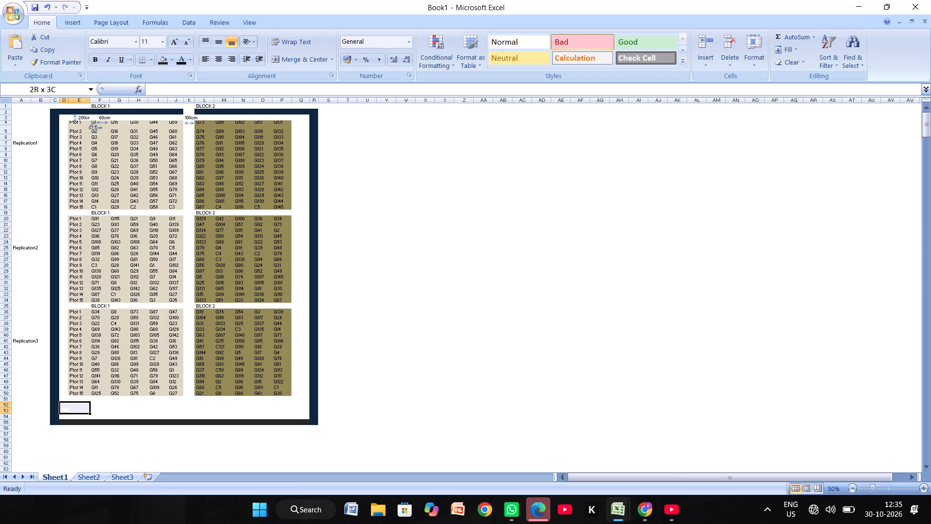
{"action": "left_click_drag", "start_coordinate": [97, 407], "coordinate": [310, 409]}
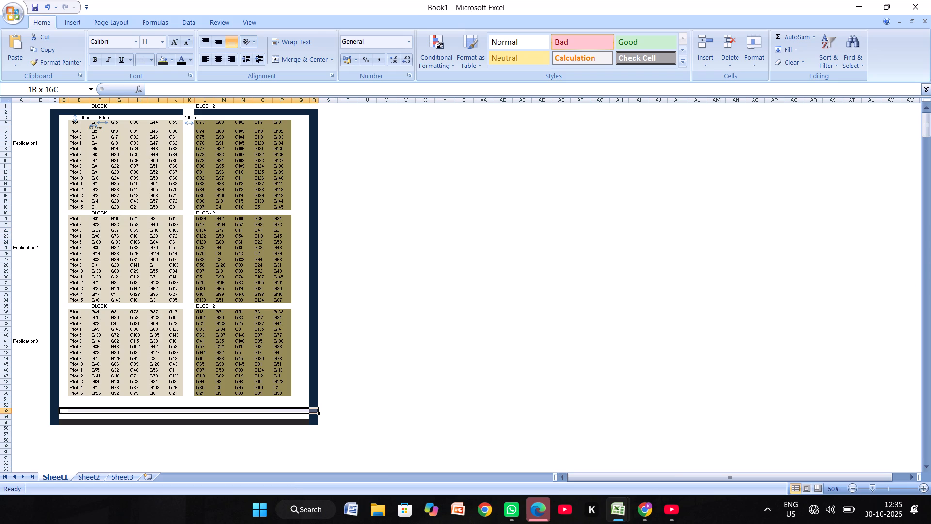
{"action": "left_click_drag", "start_coordinate": [310, 409], "coordinate": [309, 408]}
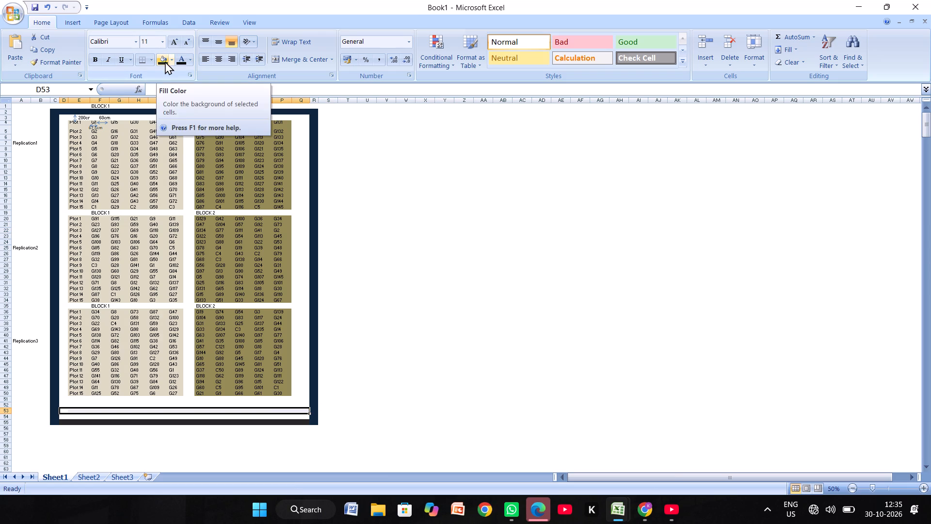
{"action": "left_click", "coordinate": [165, 61]}
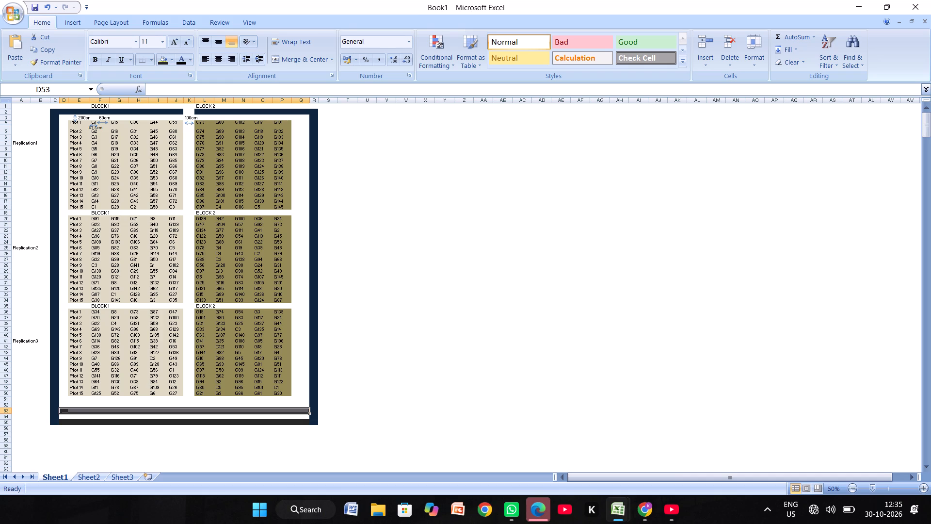
Fill cells C54:R55 below the new bottom border with white.
{"action": "left_click_drag", "start_coordinate": [54, 419], "coordinate": [310, 425]}
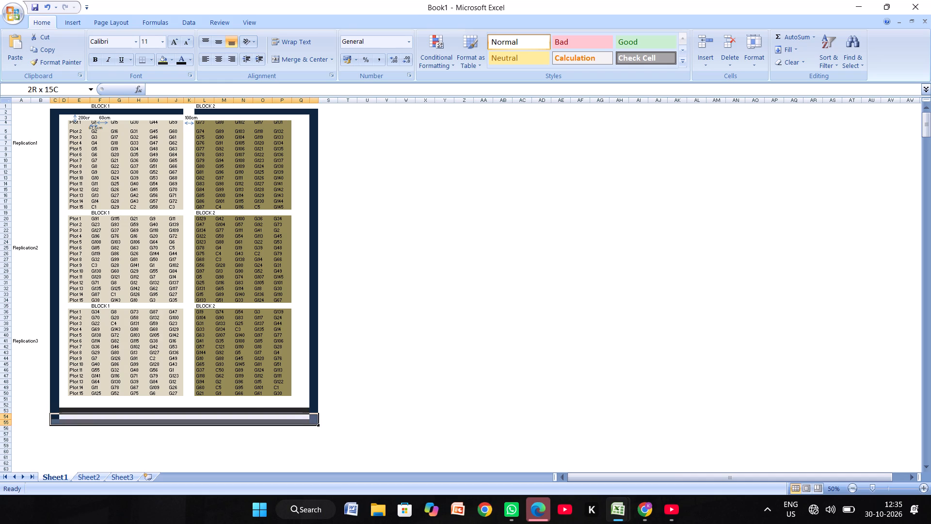
{"action": "left_click_drag", "start_coordinate": [310, 425], "coordinate": [313, 422]}
{"action": "left_click_drag", "start_coordinate": [170, 59], "coordinate": [166, 82]}
{"action": "left_click", "coordinate": [166, 82]}
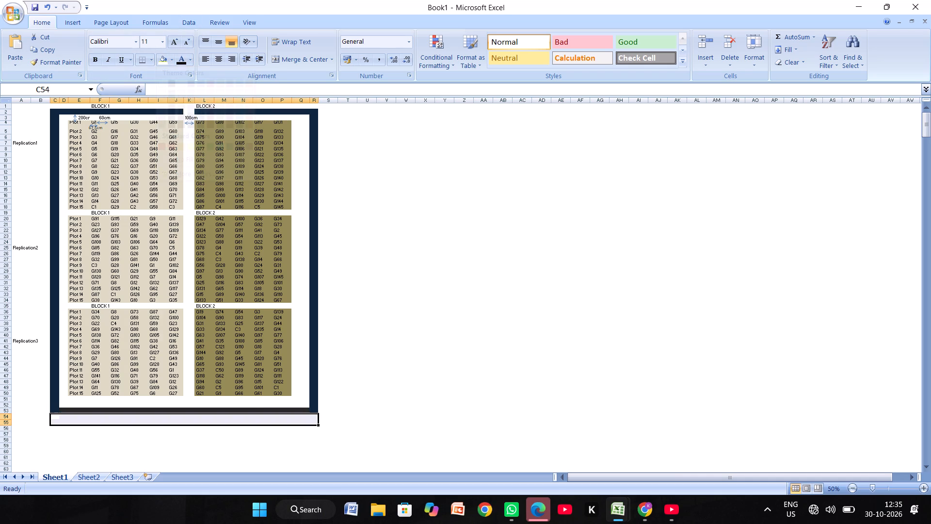
{"action": "left_click", "coordinate": [385, 195]}
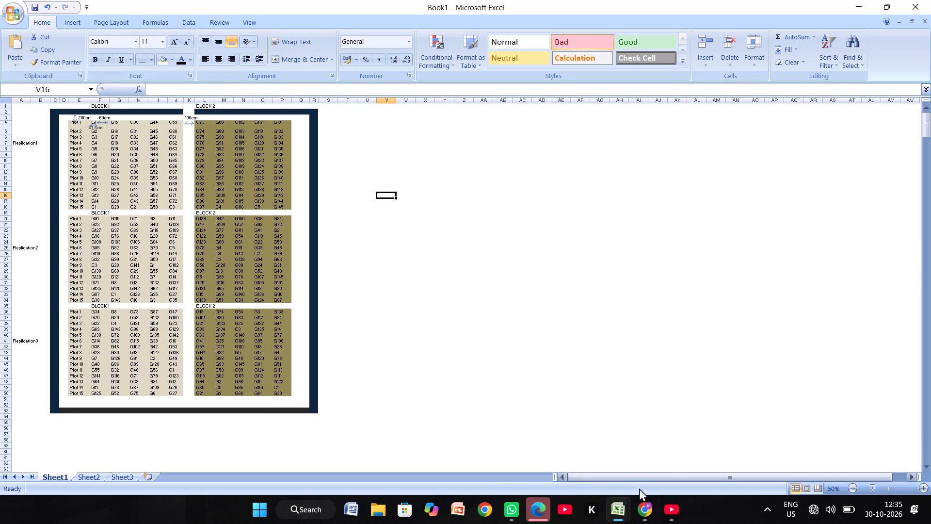
Switch to the Field_Layout_Rows_as_Vertical_Columns workbook and close it without saving the changes.
{"action": "left_click", "coordinate": [533, 438]}
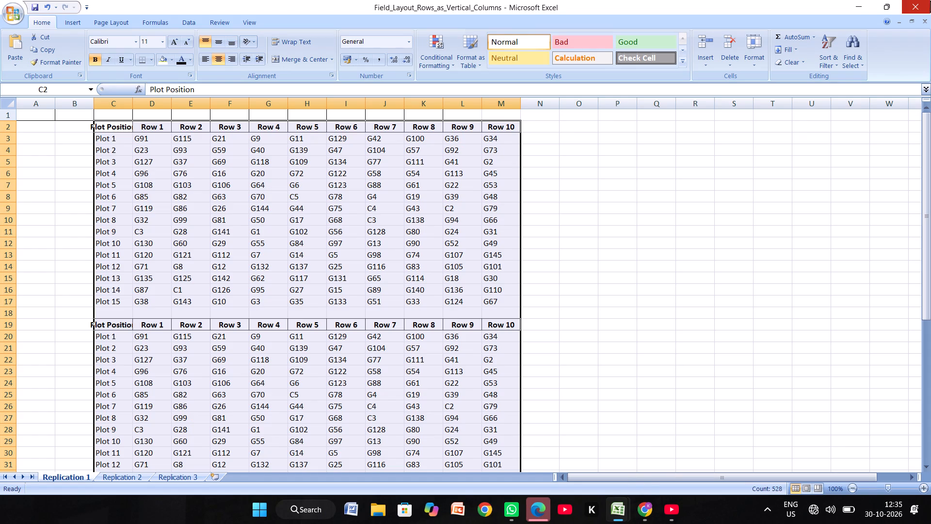
{"action": "left_click", "coordinate": [929, 1]}
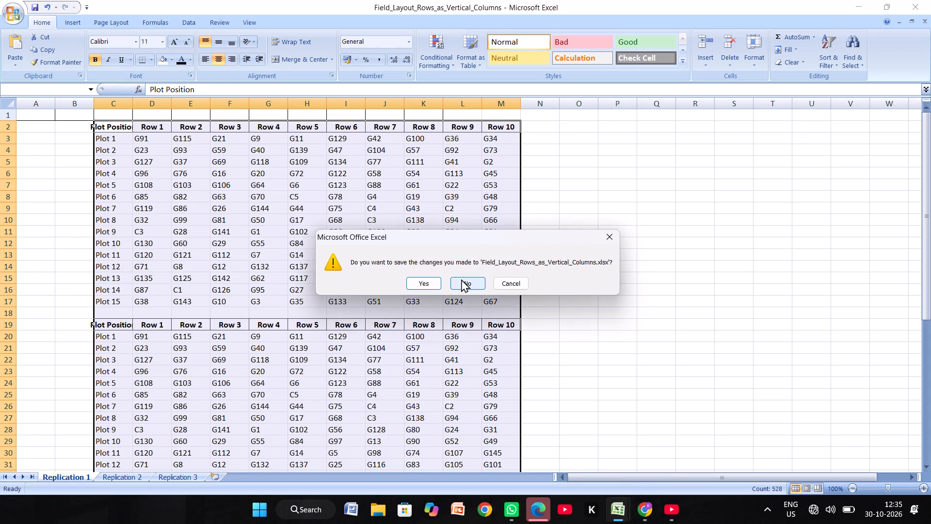
{"action": "left_click", "coordinate": [461, 279]}
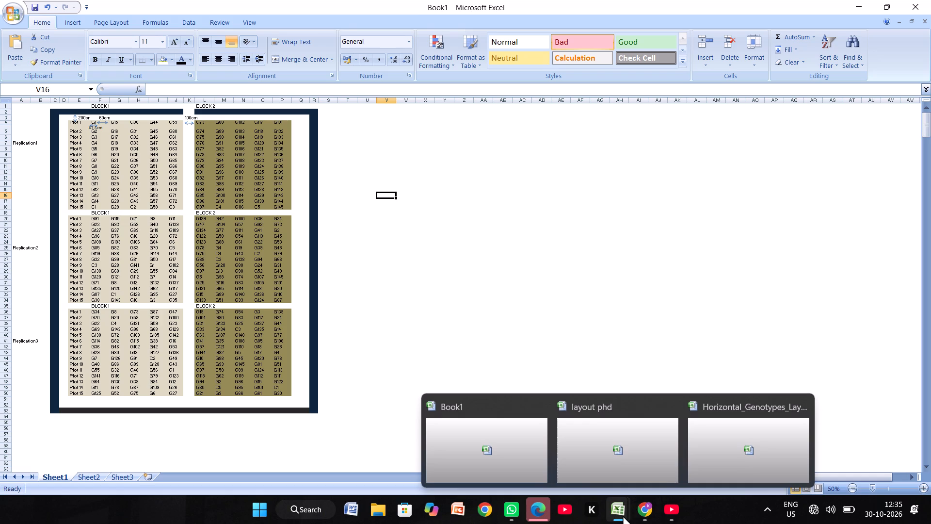
Close the Horizontal_Genotypes layout workbook.
{"action": "left_click", "coordinate": [727, 458]}
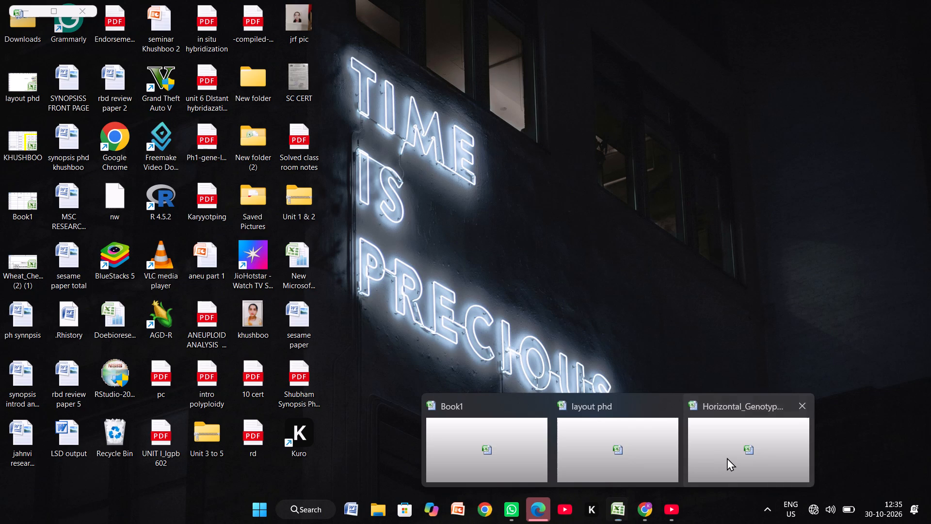
{"action": "left_click", "coordinate": [908, 0]}
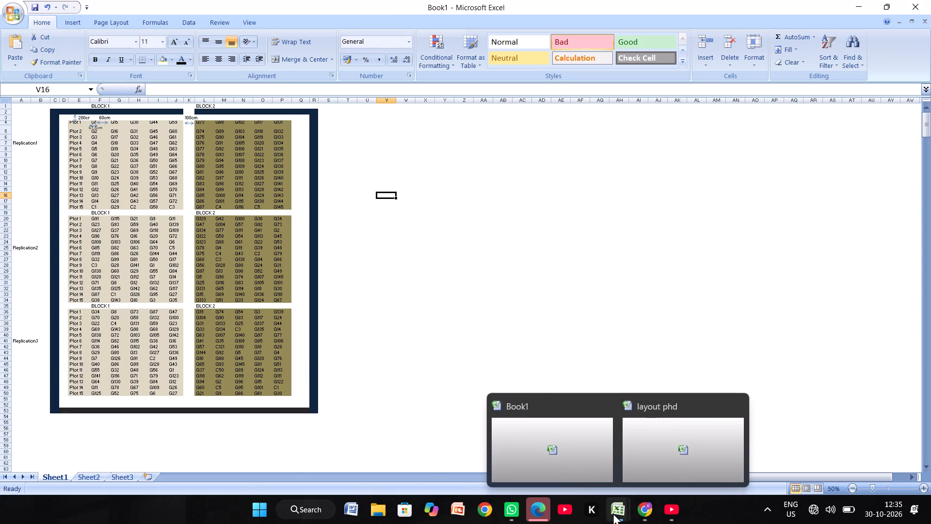
Switch to the layout phd workbook and copy the three replication area lines in cells A19:C21.
{"action": "left_click", "coordinate": [661, 462]}
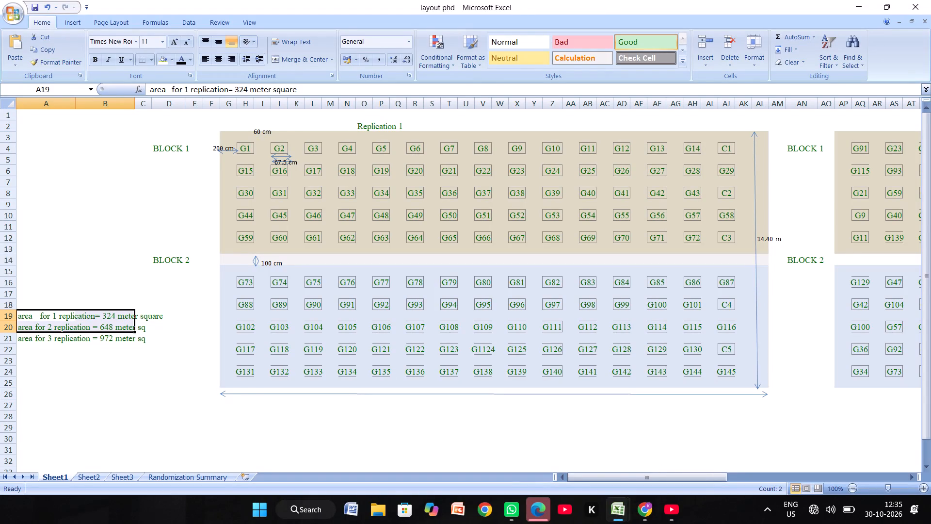
{"action": "left_click_drag", "start_coordinate": [144, 342], "coordinate": [136, 320]}
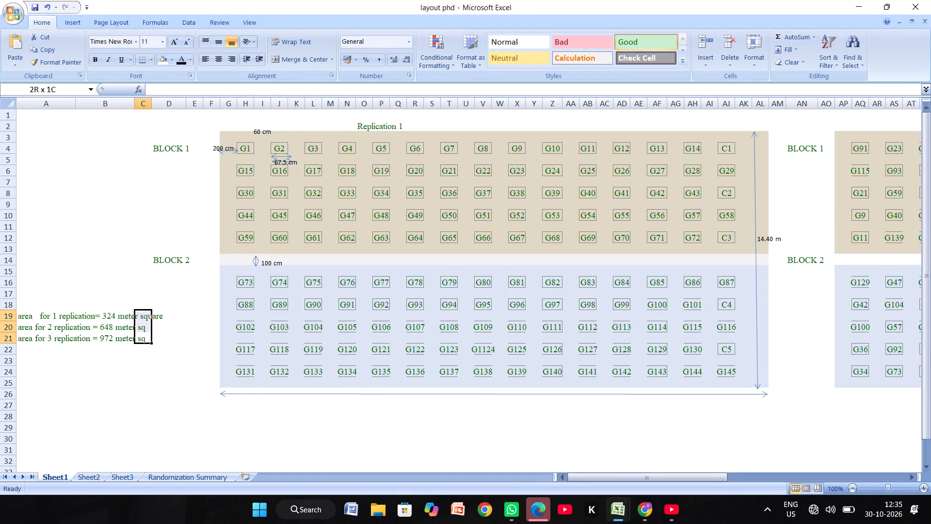
{"action": "left_click_drag", "start_coordinate": [136, 320], "coordinate": [42, 320]}
{"action": "key", "text": "ctrl+c"}
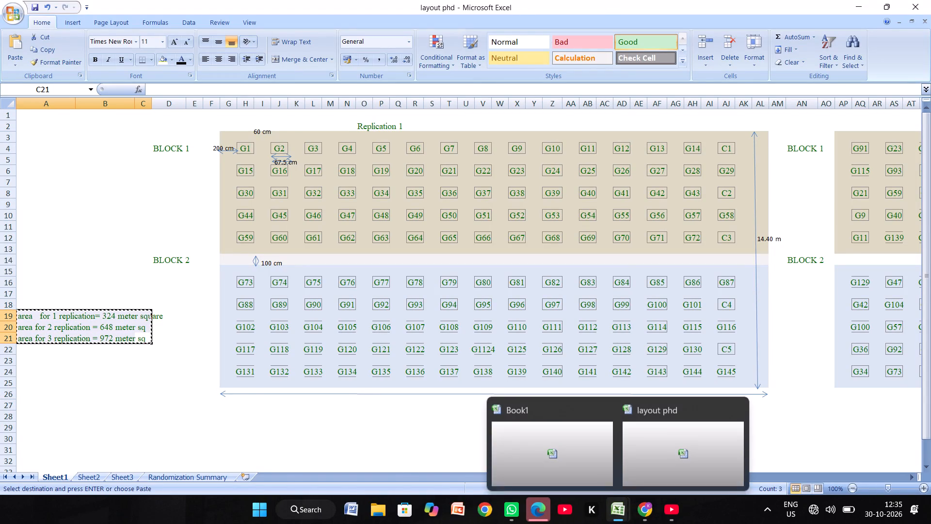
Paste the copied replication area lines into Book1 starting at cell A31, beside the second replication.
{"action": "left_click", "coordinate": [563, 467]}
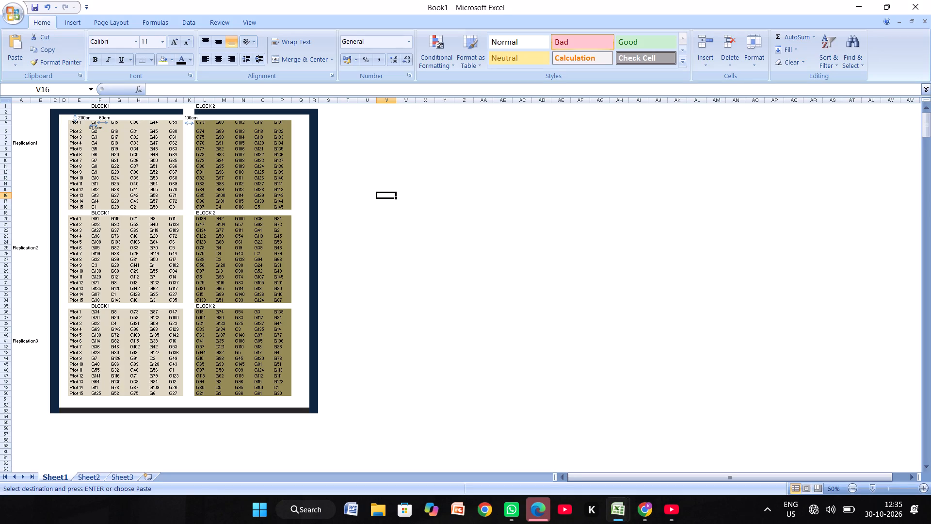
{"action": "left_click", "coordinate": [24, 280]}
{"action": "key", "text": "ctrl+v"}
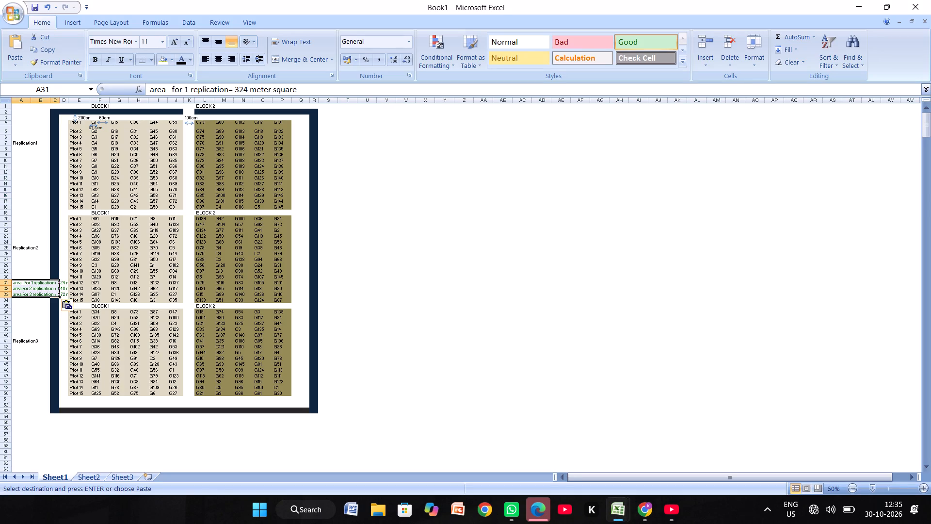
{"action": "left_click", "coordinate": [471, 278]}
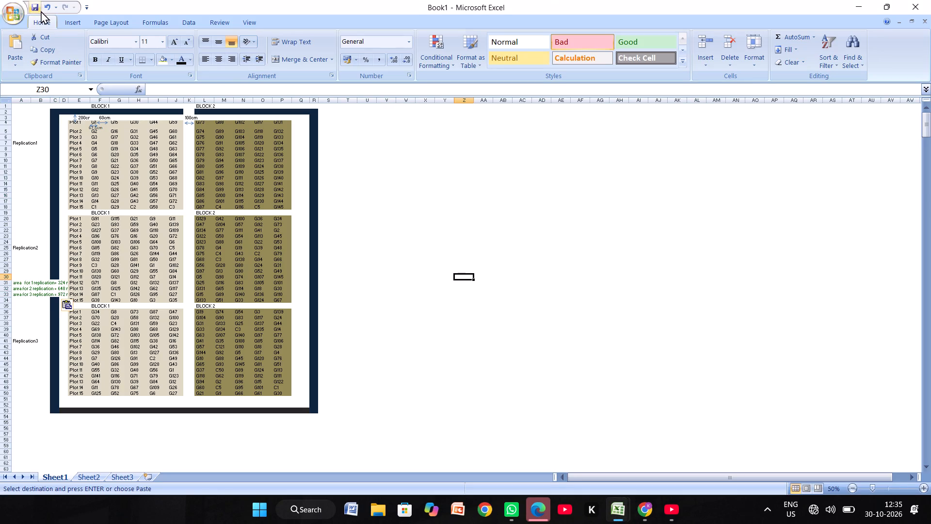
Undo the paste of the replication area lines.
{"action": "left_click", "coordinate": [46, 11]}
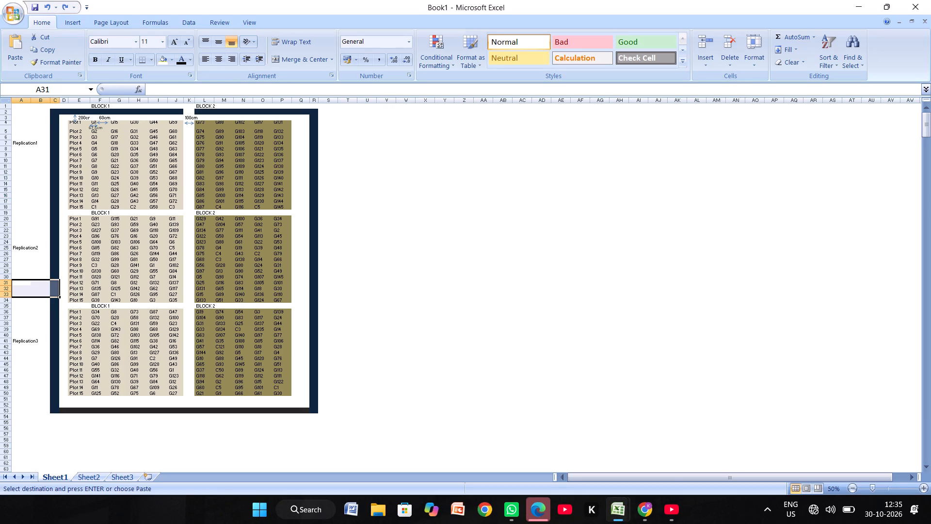
Paste the copied replication area lines outside the dark border beside Block 2, starting at cell S3.
{"action": "left_click", "coordinate": [335, 120]}
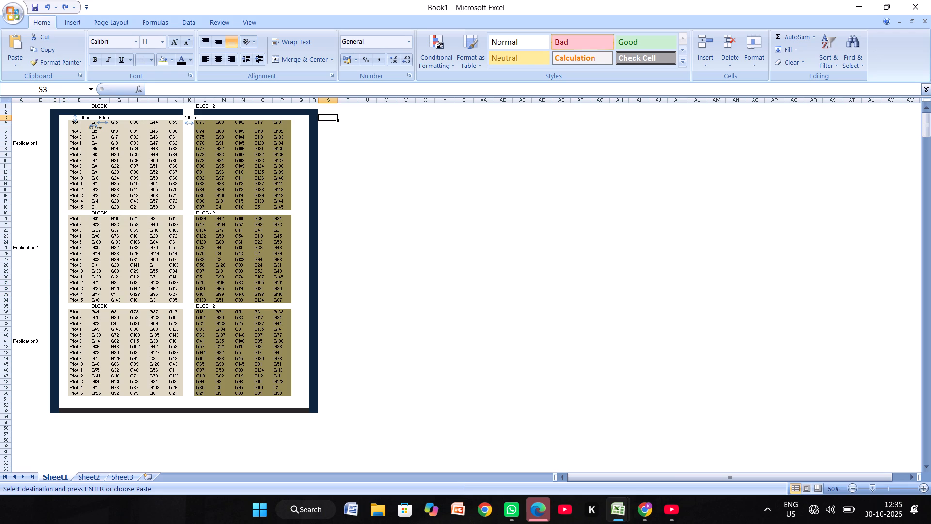
{"action": "key", "text": "ctrl+v"}
{"action": "left_click", "coordinate": [395, 131]}
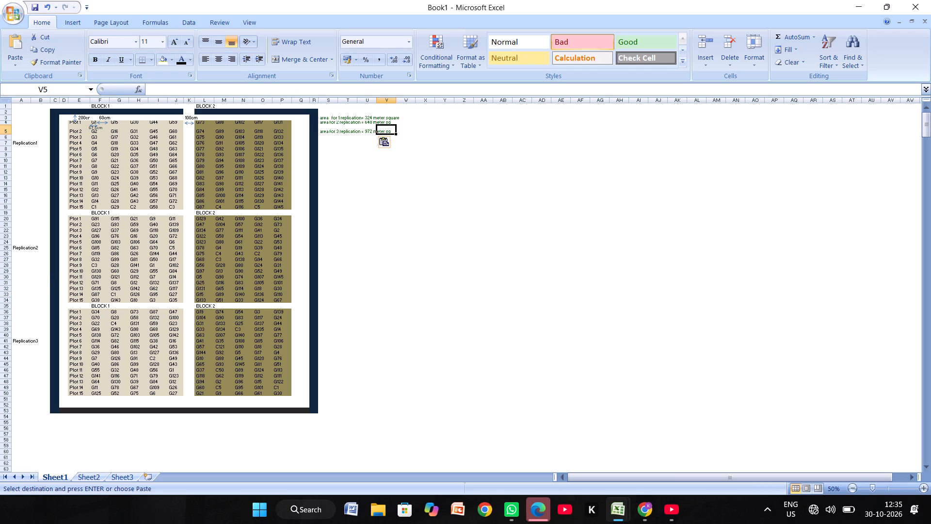
Enlarge the font of the three pasted replication area lines to size 16.
{"action": "left_click_drag", "start_coordinate": [326, 117], "coordinate": [396, 129]}
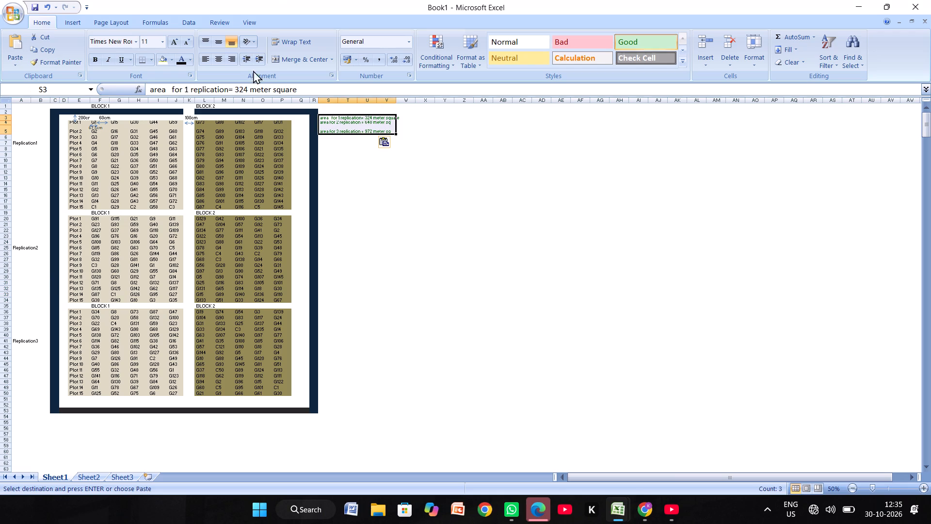
{"action": "double_click", "coordinate": [178, 39]}
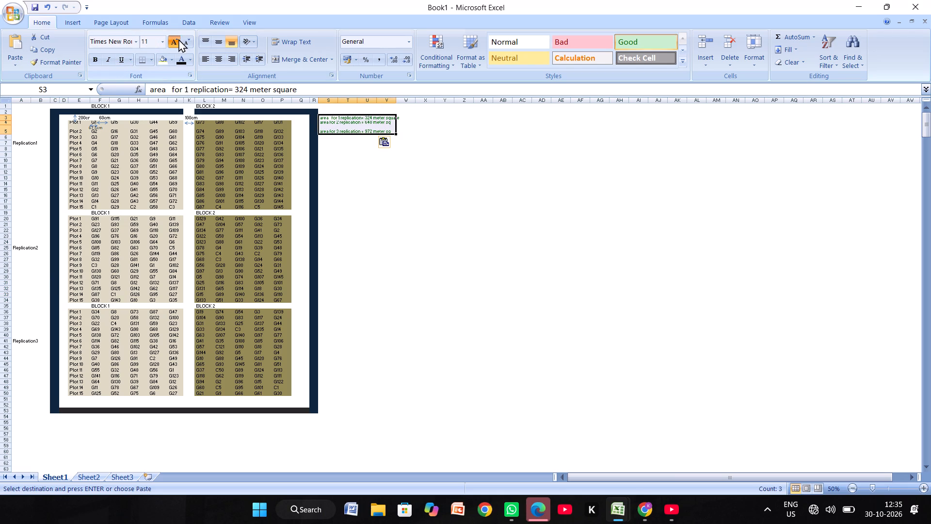
{"action": "left_click", "coordinate": [178, 39]}
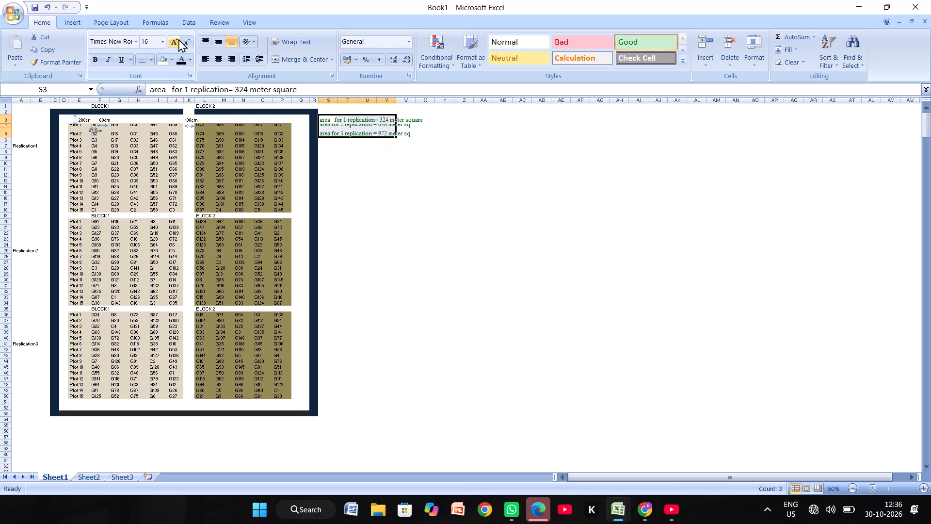
{"action": "left_click", "coordinate": [371, 174]}
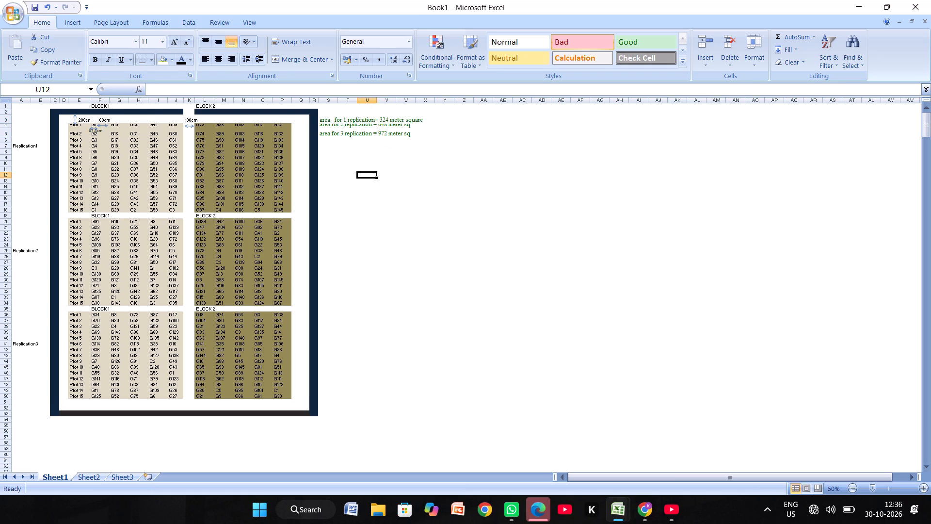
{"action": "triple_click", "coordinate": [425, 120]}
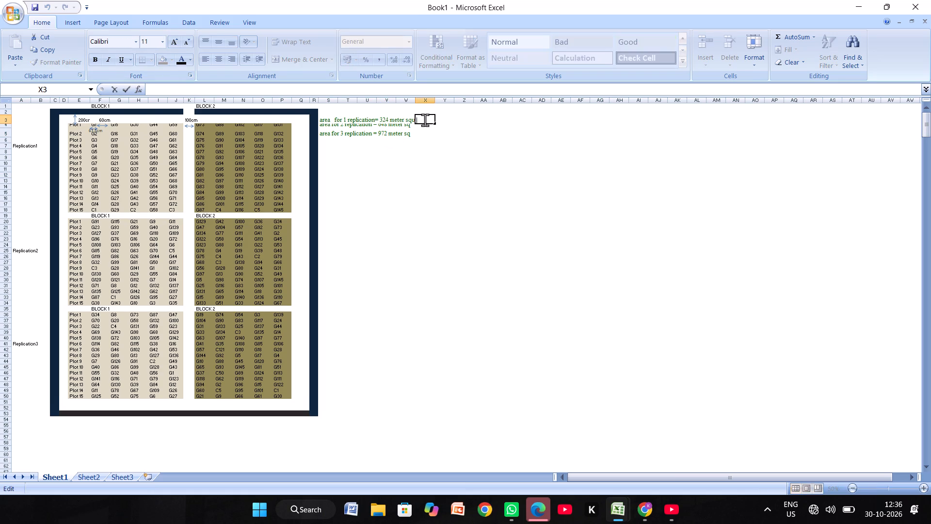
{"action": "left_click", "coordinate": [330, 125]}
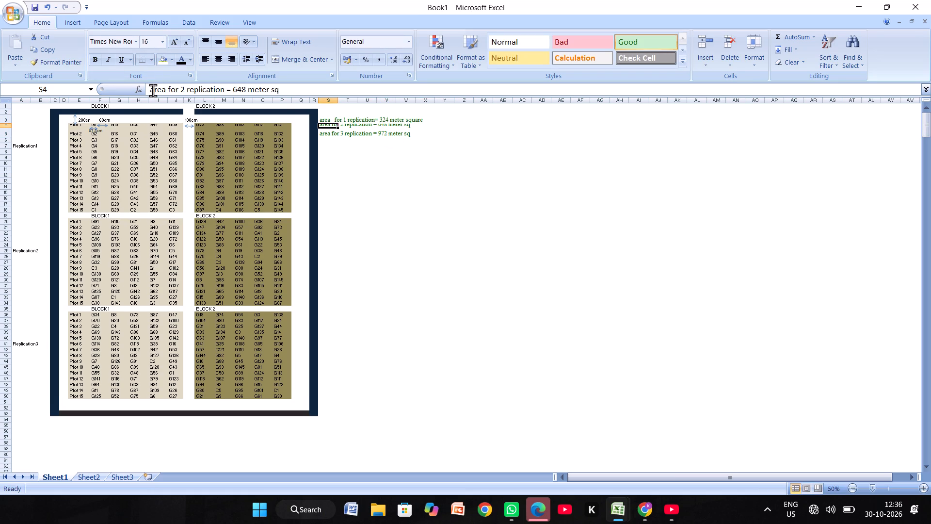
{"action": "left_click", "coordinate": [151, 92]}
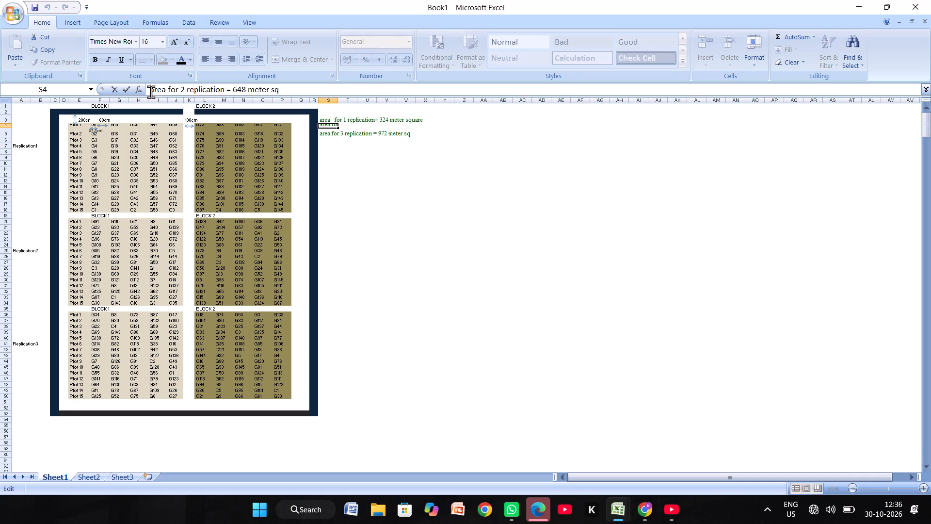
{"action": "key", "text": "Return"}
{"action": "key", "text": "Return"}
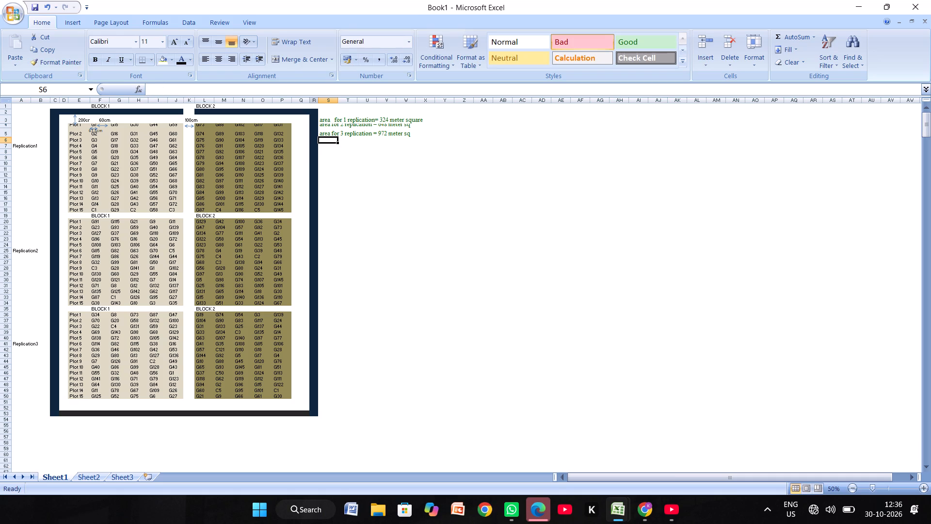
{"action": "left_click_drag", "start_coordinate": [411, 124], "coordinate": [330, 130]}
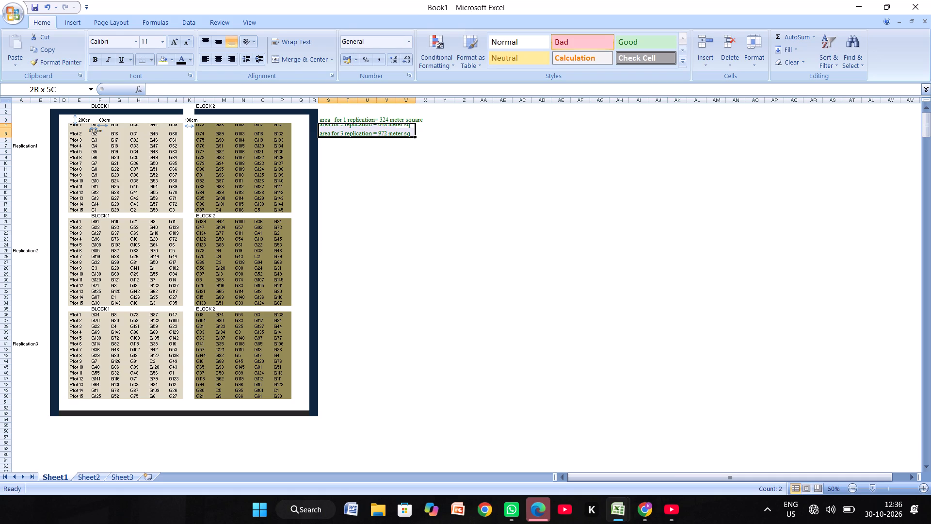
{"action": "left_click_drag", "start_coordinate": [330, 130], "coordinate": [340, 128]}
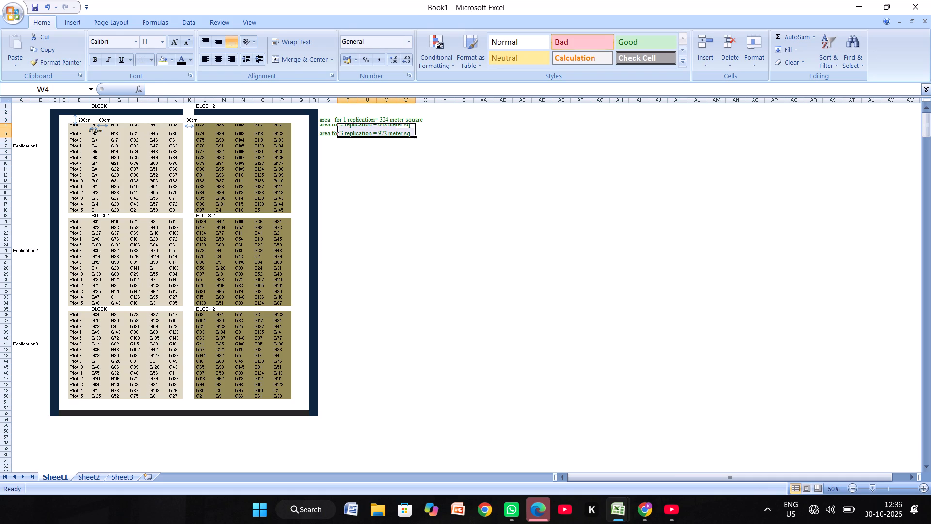
Delete the area notes for 1 replication and 2 replication in rows 3 and 4, keeping the 3 replication note.
{"action": "left_click_drag", "start_coordinate": [325, 119], "coordinate": [401, 126]}
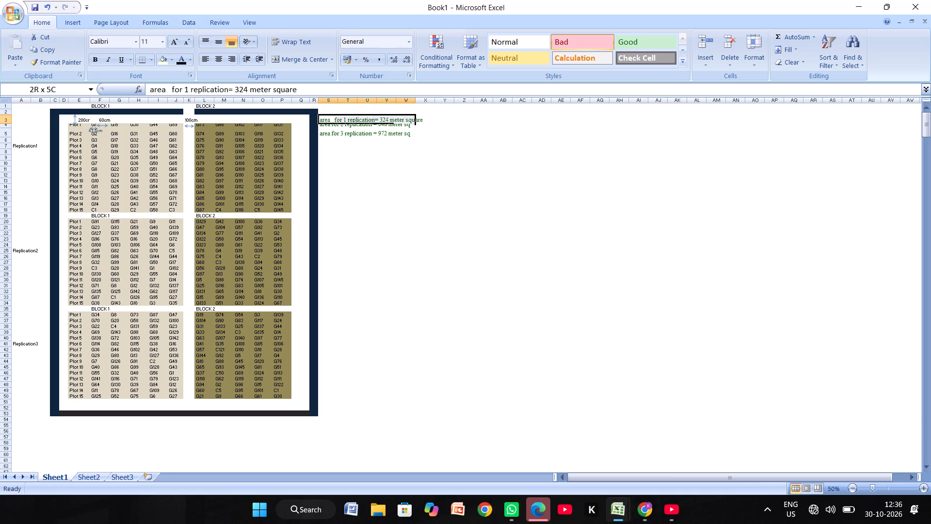
{"action": "left_click_drag", "start_coordinate": [401, 126], "coordinate": [425, 124]}
{"action": "key", "text": "Delete"}
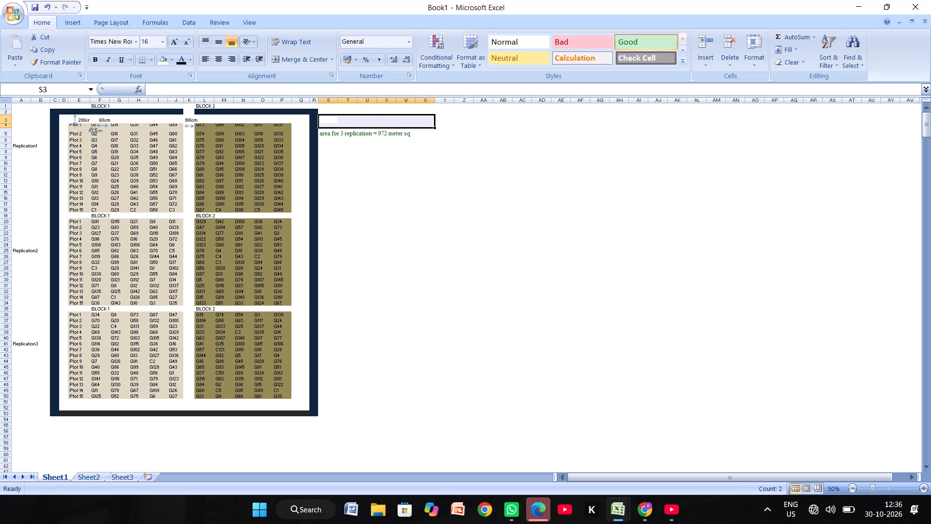
{"action": "left_click", "coordinate": [418, 187]}
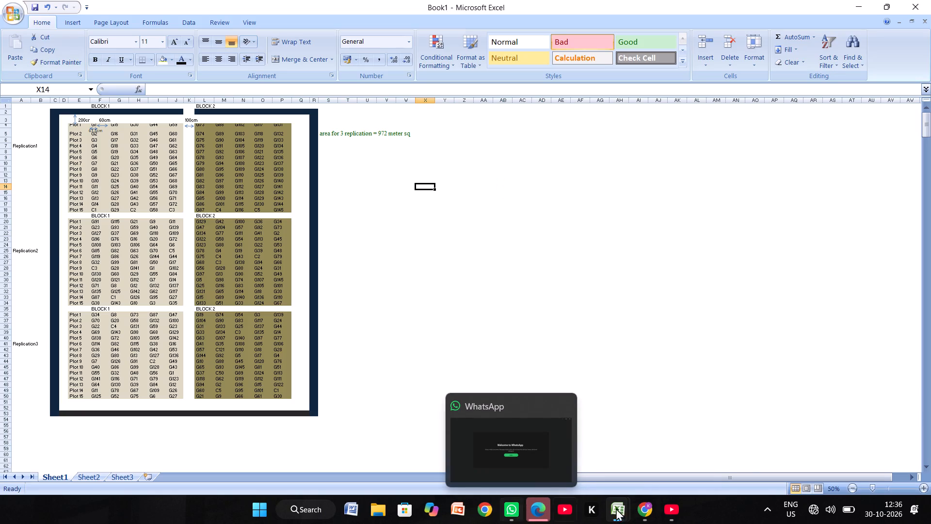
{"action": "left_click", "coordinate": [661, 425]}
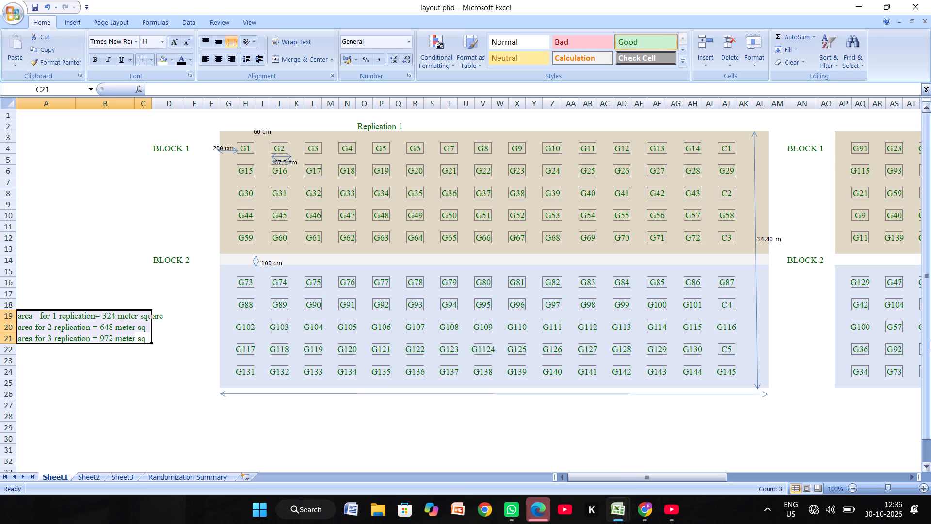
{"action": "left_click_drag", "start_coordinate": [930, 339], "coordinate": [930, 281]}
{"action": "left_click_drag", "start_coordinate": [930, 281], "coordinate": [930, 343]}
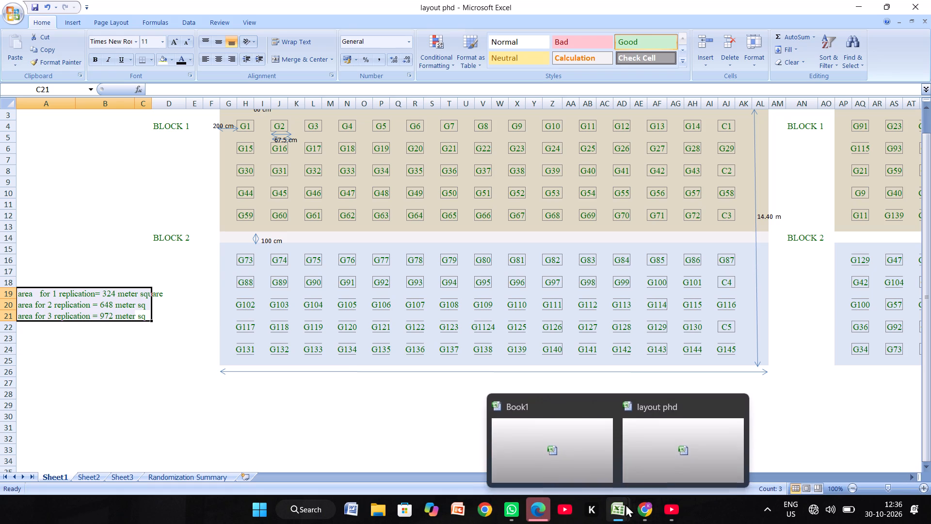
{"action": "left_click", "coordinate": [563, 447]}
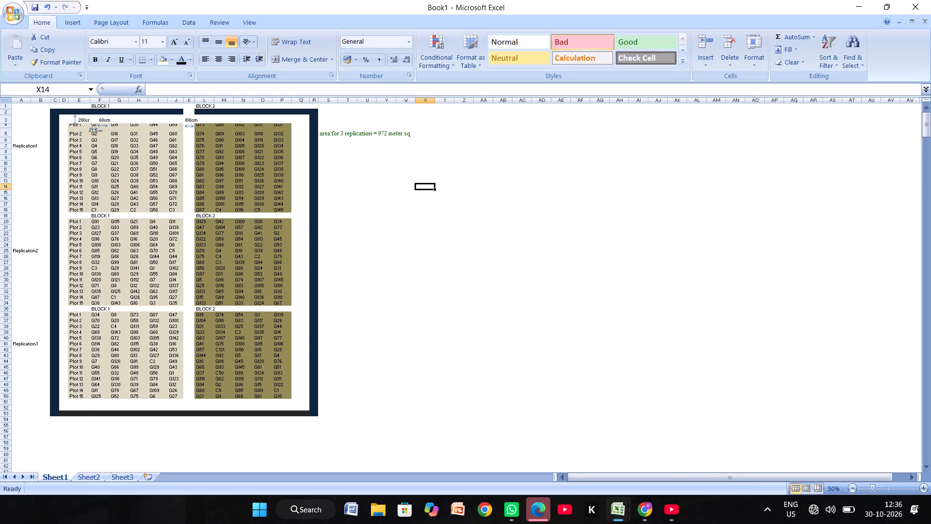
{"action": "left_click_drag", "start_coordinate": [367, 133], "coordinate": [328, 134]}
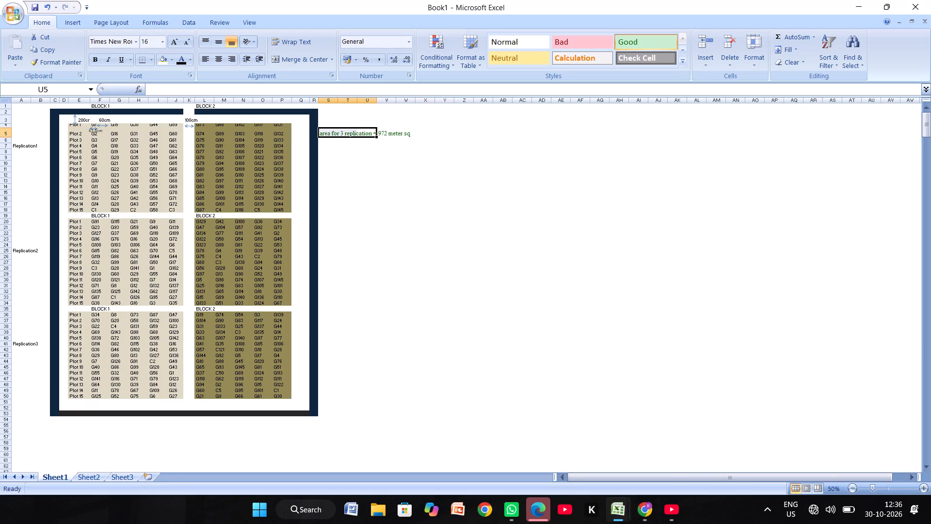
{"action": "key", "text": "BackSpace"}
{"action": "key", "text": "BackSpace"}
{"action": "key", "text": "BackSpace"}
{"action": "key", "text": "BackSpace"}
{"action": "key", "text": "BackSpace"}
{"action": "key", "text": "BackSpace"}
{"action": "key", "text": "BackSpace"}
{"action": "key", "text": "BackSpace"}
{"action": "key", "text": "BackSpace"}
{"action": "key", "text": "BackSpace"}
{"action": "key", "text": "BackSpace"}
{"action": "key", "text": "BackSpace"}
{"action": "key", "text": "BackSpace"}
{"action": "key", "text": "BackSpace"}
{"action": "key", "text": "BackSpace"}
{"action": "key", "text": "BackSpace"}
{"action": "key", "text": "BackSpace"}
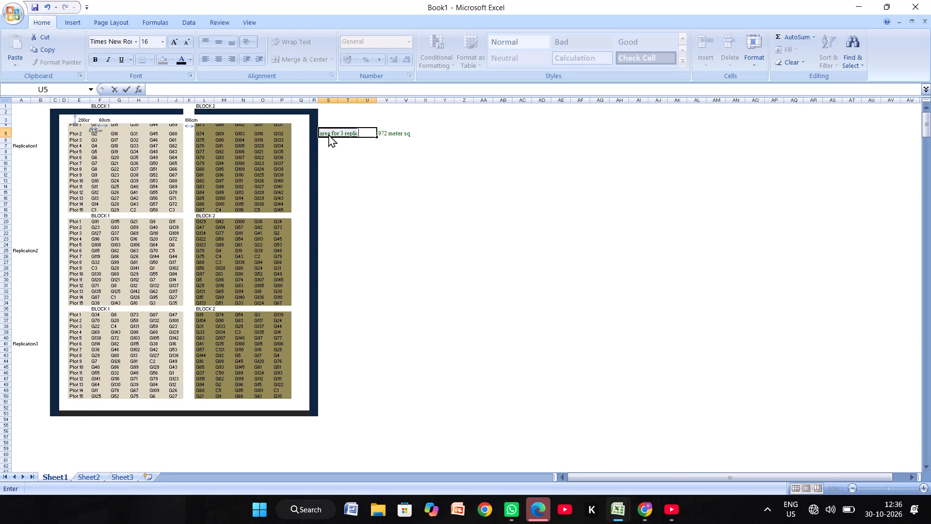
Reword the remaining area note in cell S5 to read "total area = 972 meter sq".
{"action": "left_click", "coordinate": [328, 134]}
{"action": "left_click_drag", "start_coordinate": [328, 134], "coordinate": [357, 132]}
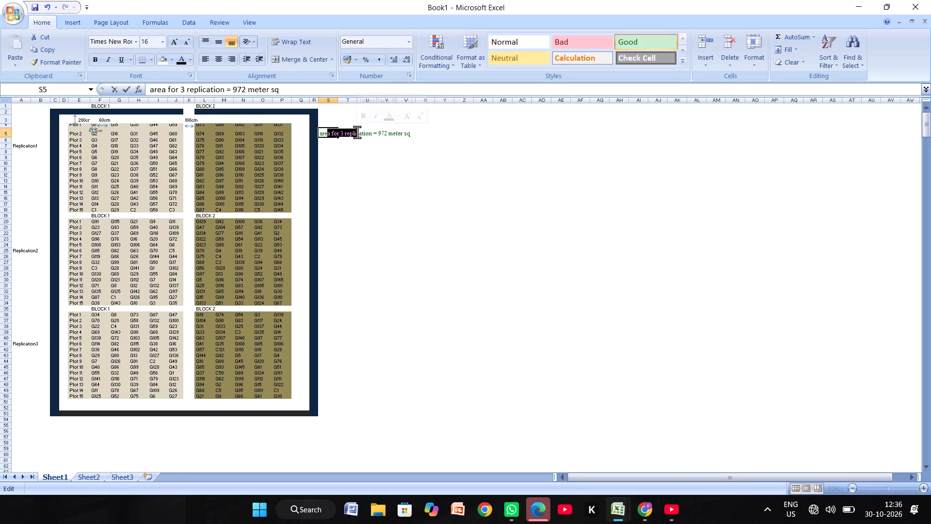
{"action": "left_click_drag", "start_coordinate": [225, 91], "coordinate": [195, 93]}
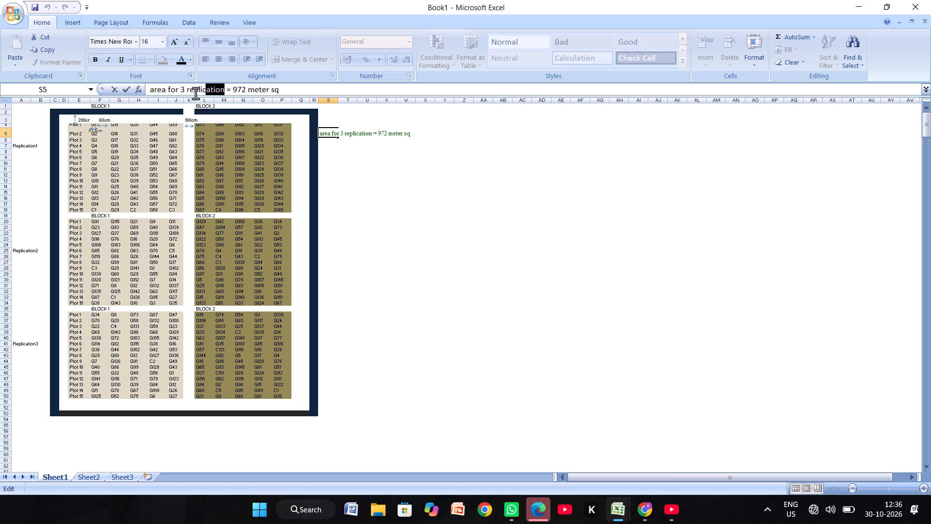
{"action": "left_click_drag", "start_coordinate": [195, 93], "coordinate": [154, 95]}
{"action": "key", "text": "BackSpace"}
{"action": "type", "text": "total area"}
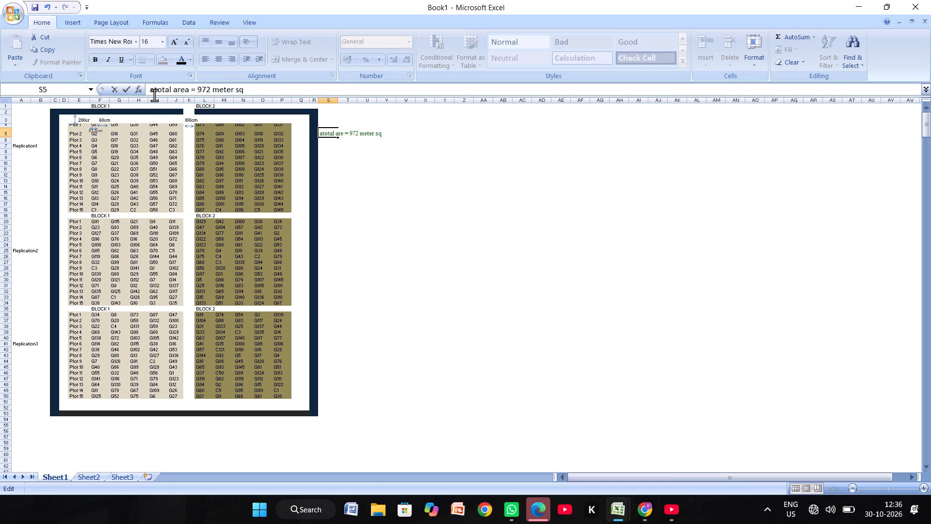
{"action": "left_click", "coordinate": [446, 231]}
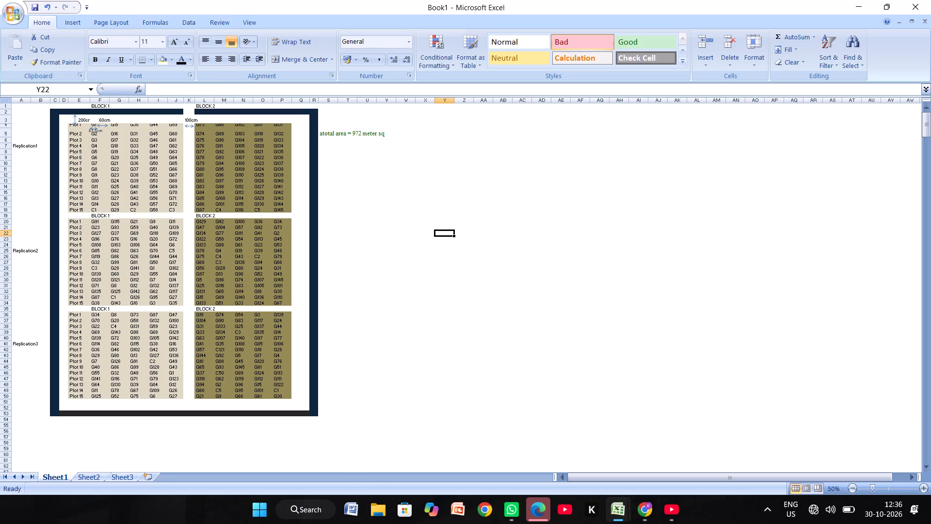
{"action": "left_click", "coordinate": [331, 134]}
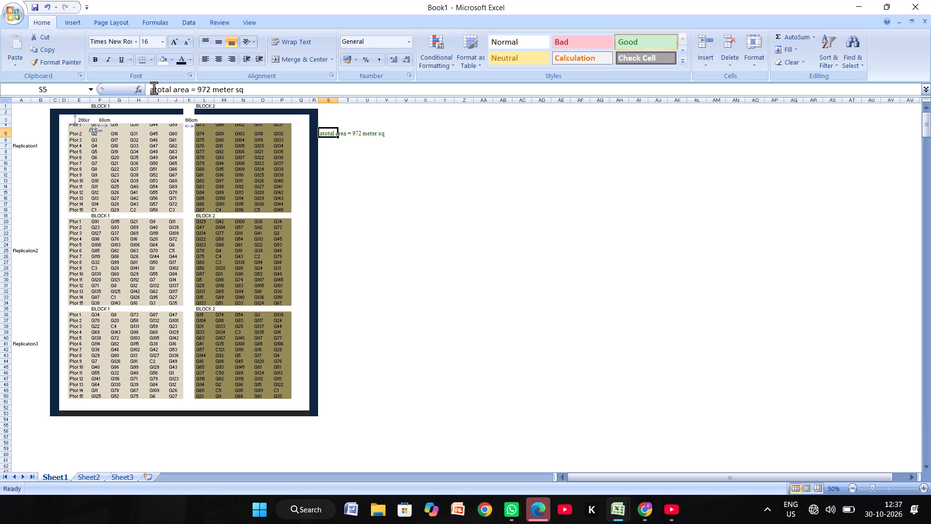
{"action": "left_click", "coordinate": [154, 88]}
{"action": "key", "text": "asterisk"}
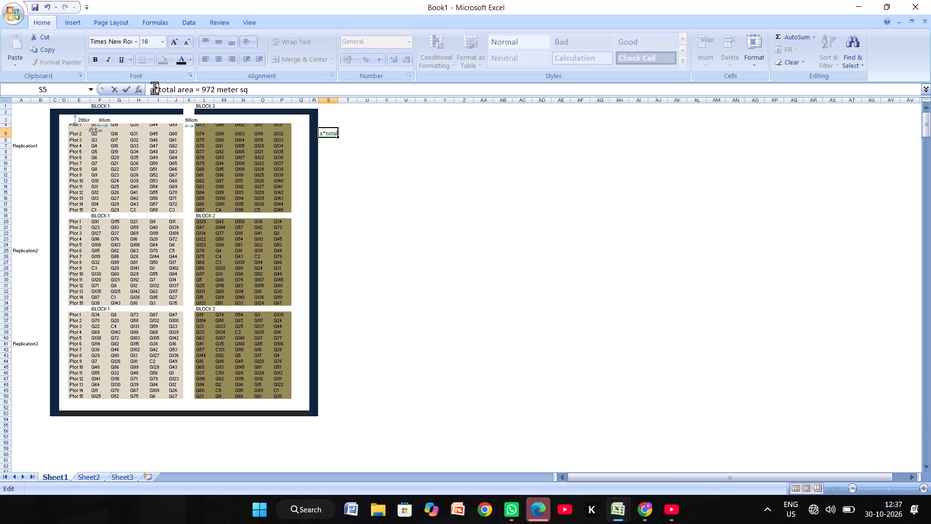
{"action": "key", "text": "BackSpace"}
{"action": "key", "text": "BackSpace"}
{"action": "key", "text": "BackSpace"}
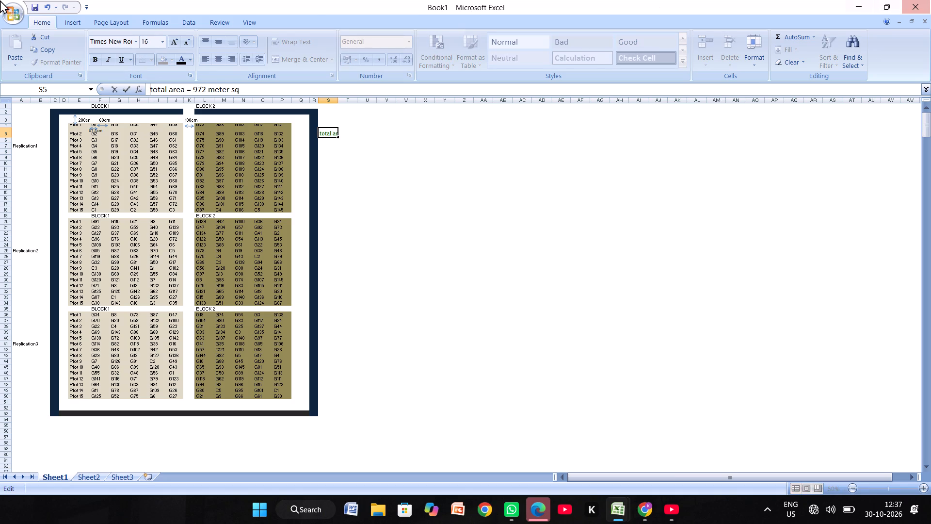
Save the workbook in Documents as an Excel Workbook named "layout ..alpha lattice".
{"action": "left_click", "coordinate": [0, 0]}
{"action": "left_click", "coordinate": [15, 123]}
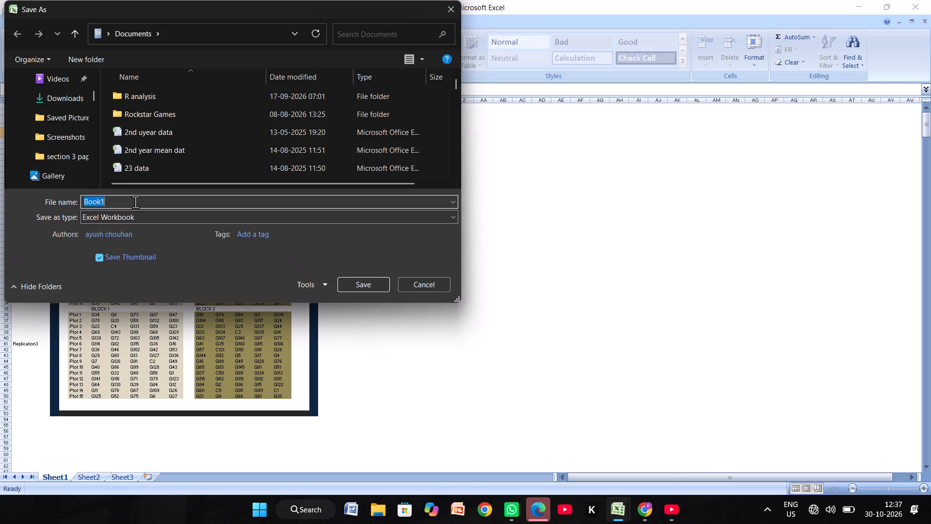
{"action": "key", "text": "BackSpace"}
{"action": "key", "text": "BackSpace"}
{"action": "key", "text": "BackSpace"}
{"action": "type", "text": "layout"}
{"action": "key", "text": "space"}
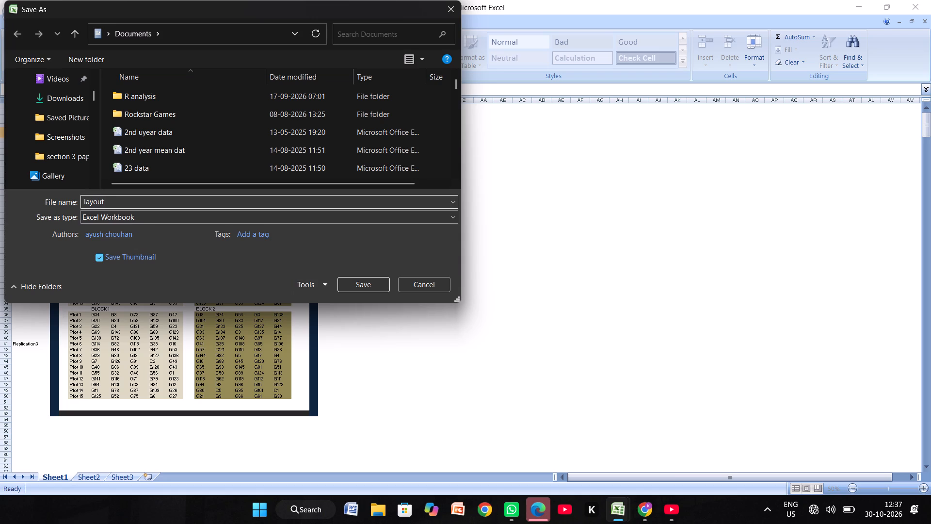
{"action": "type", "text": "..a"}
{"action": "type", "text": "lpha lattice"}
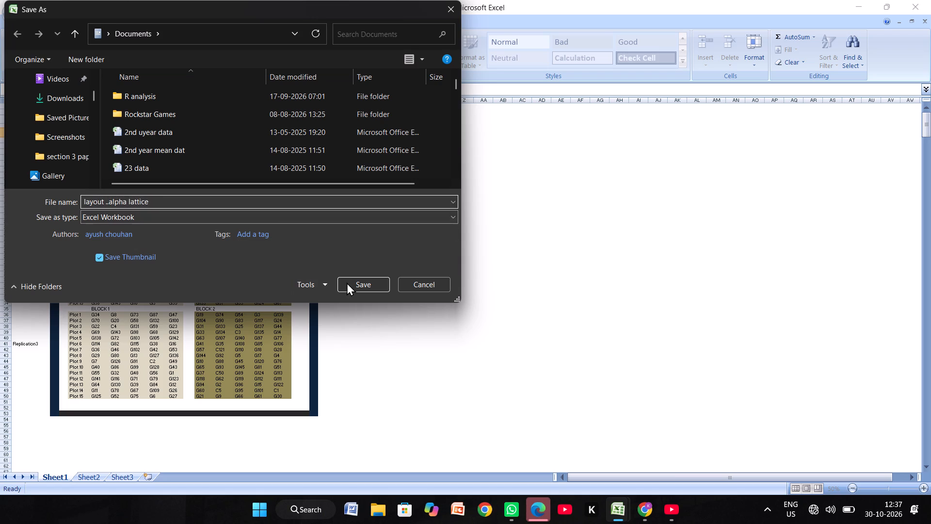
{"action": "left_click", "coordinate": [354, 285]}
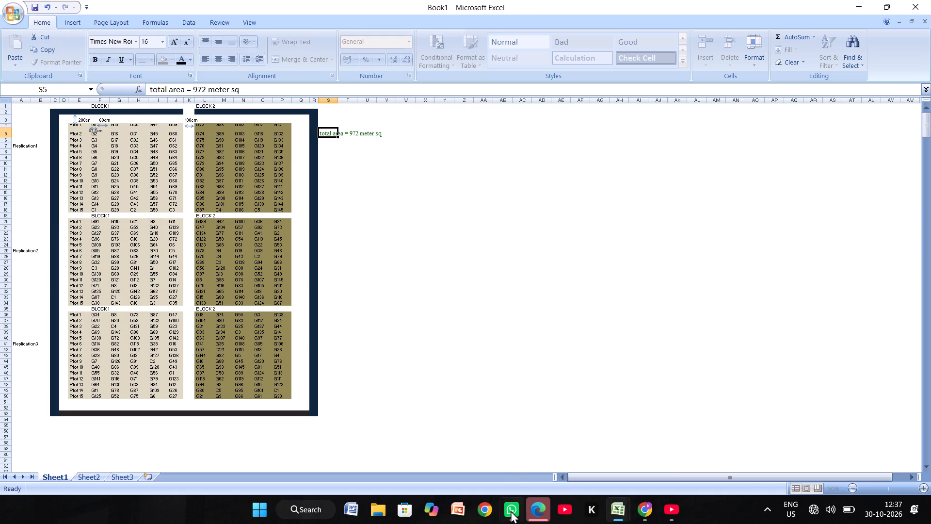
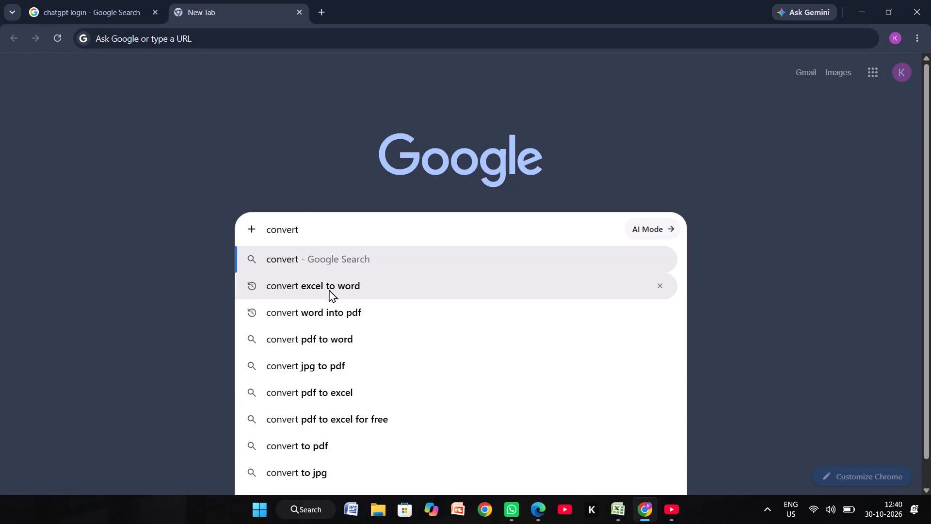
Search Google for "convert word into pdf" and open the sponsored Adobe PDF Converter result.
{"action": "left_click", "coordinate": [332, 309]}
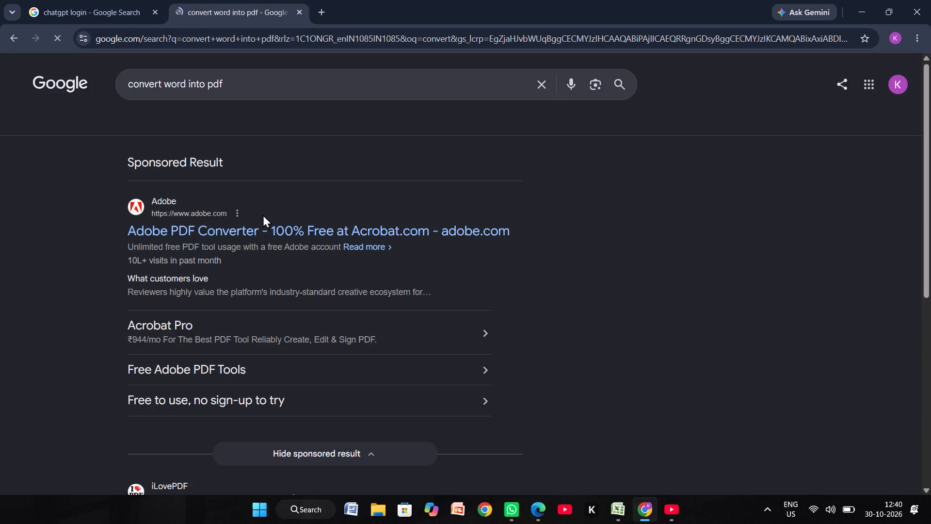
{"action": "left_click", "coordinate": [216, 224]}
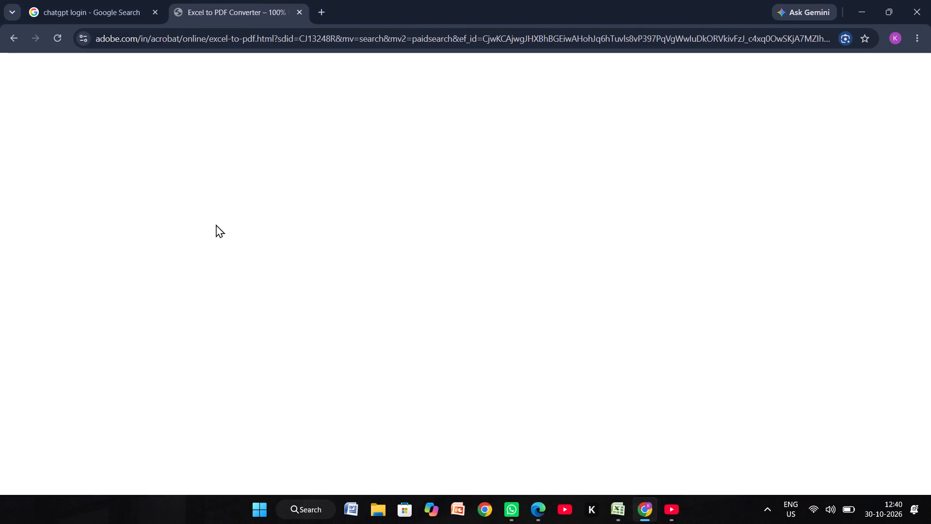
Start selecting a file to upload to Adobe Acrobat's Excel to PDF converter.
{"action": "left_click_drag", "start_coordinate": [250, 367], "coordinate": [245, 380]}
{"action": "left_click", "coordinate": [245, 380]}
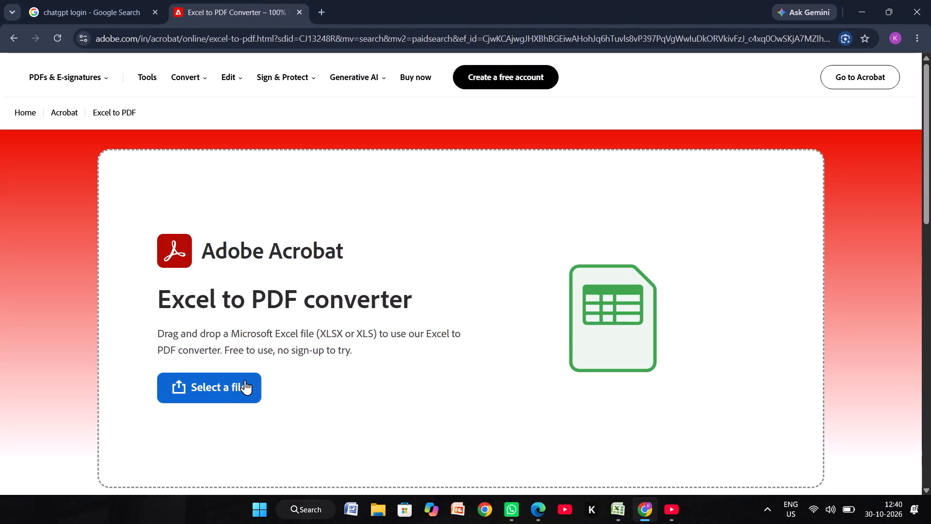
{"action": "left_click", "coordinate": [241, 389]}
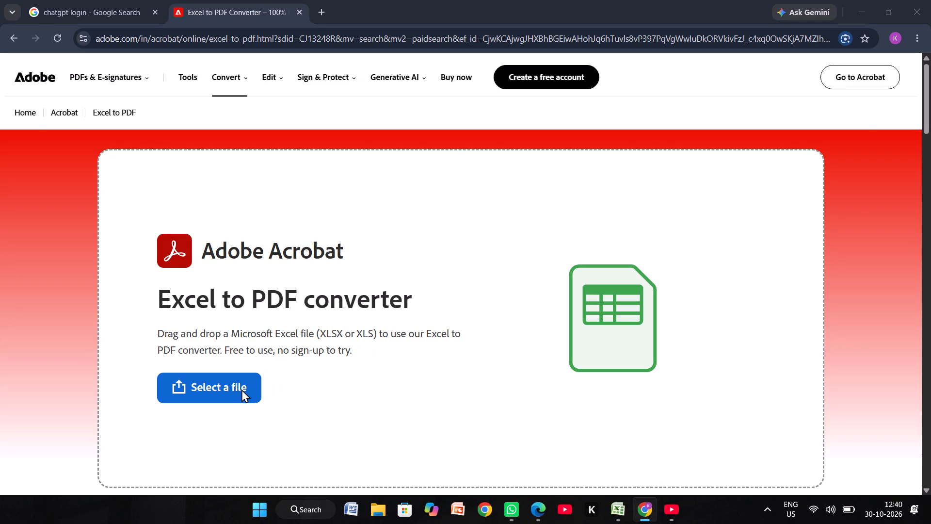